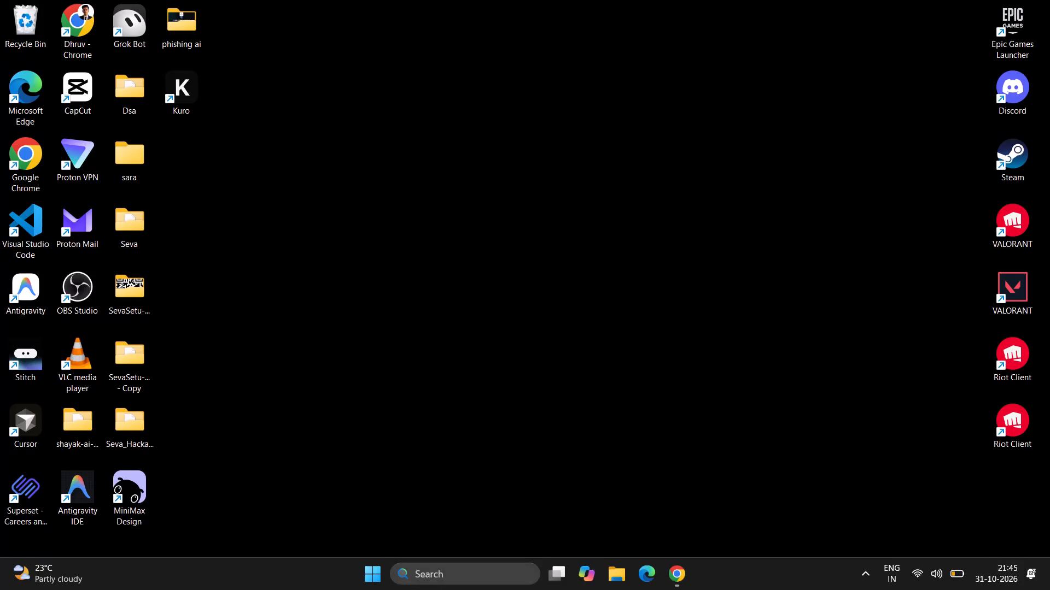
# Relaunch CapCut from the recent searches in Windows Search.
pyautogui.click(447, 575)
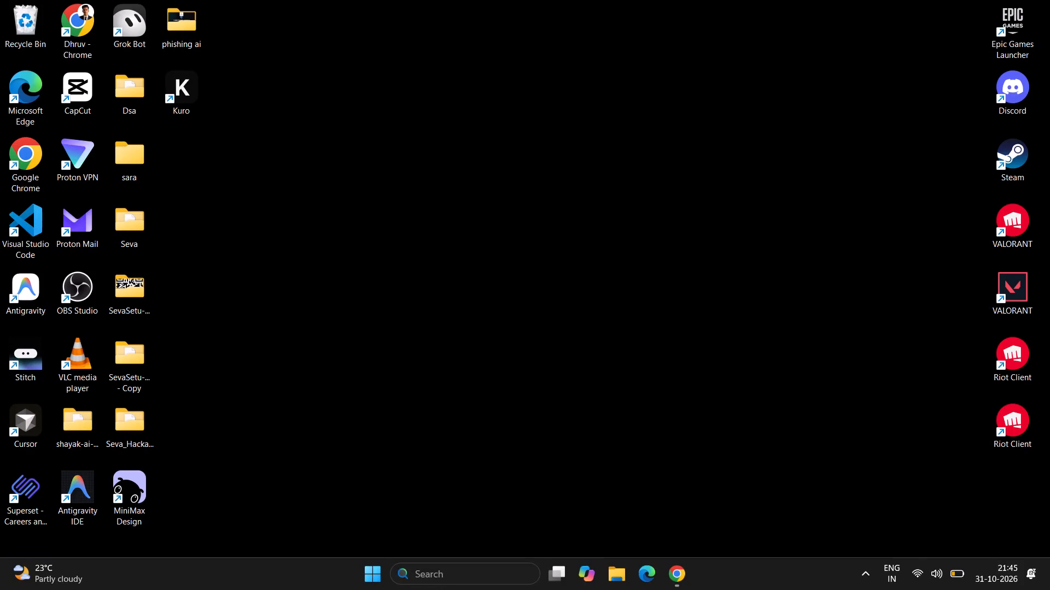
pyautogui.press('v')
pyautogui.press('BackSpace')
pyautogui.press('BackSpace')
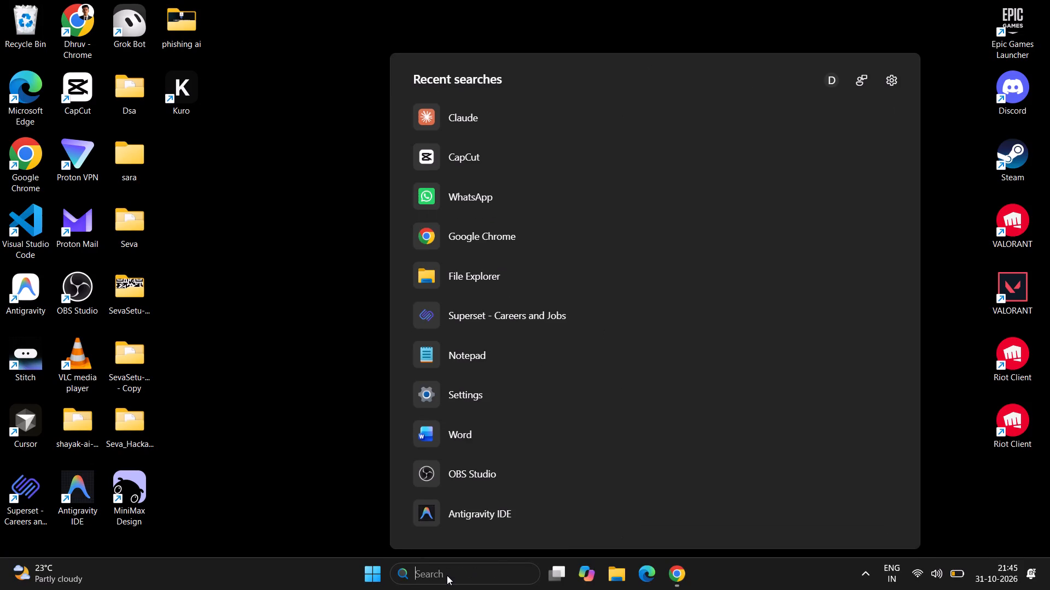
pyautogui.click(507, 159)
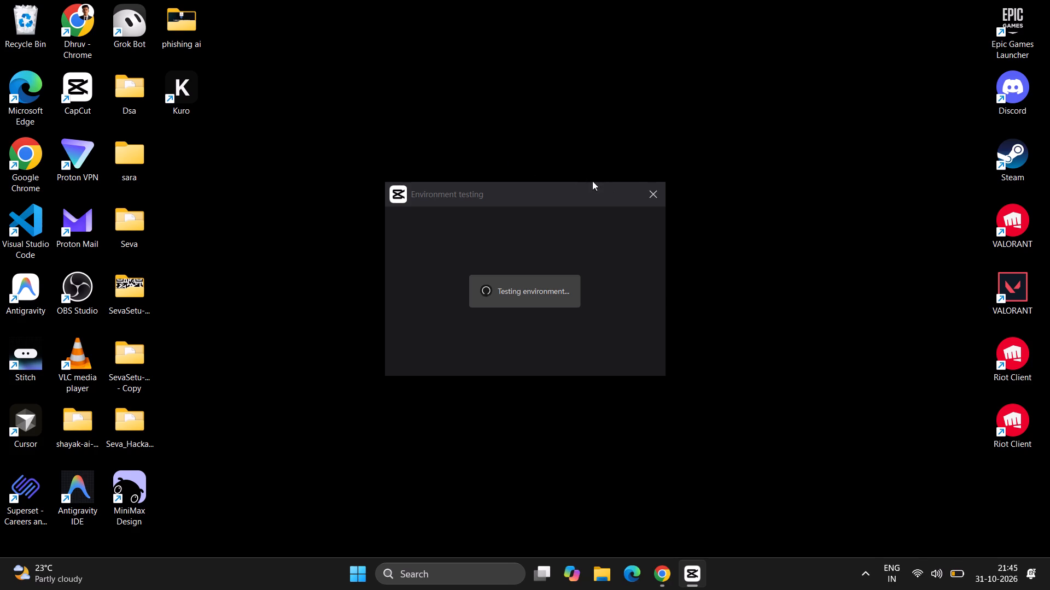
# Close the leftover environment testing window, relaunch CapCut and open the 1023 project.
pyautogui.click(654, 194)
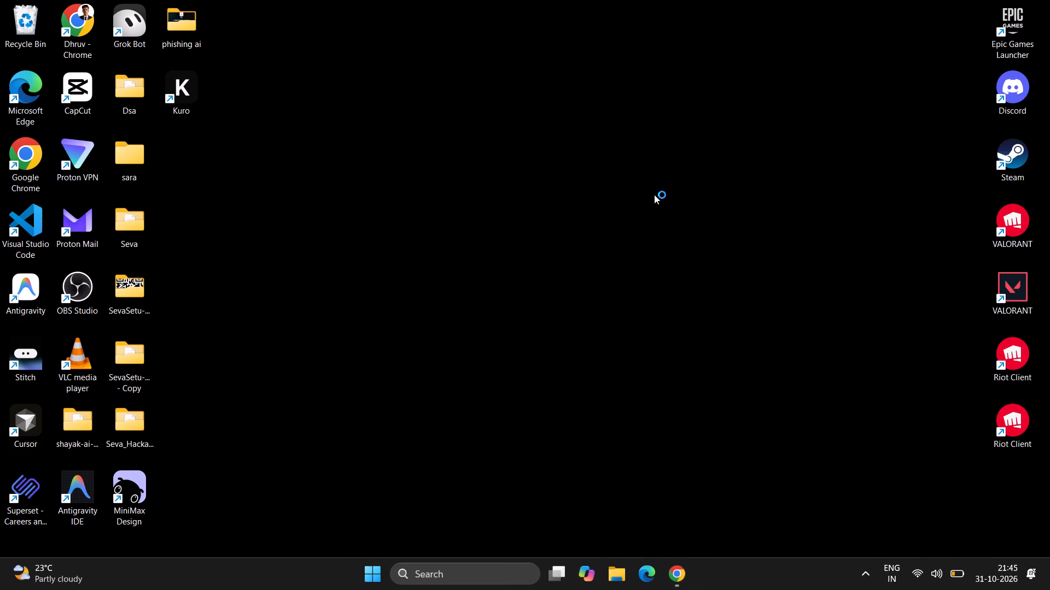
pyautogui.click(433, 579)
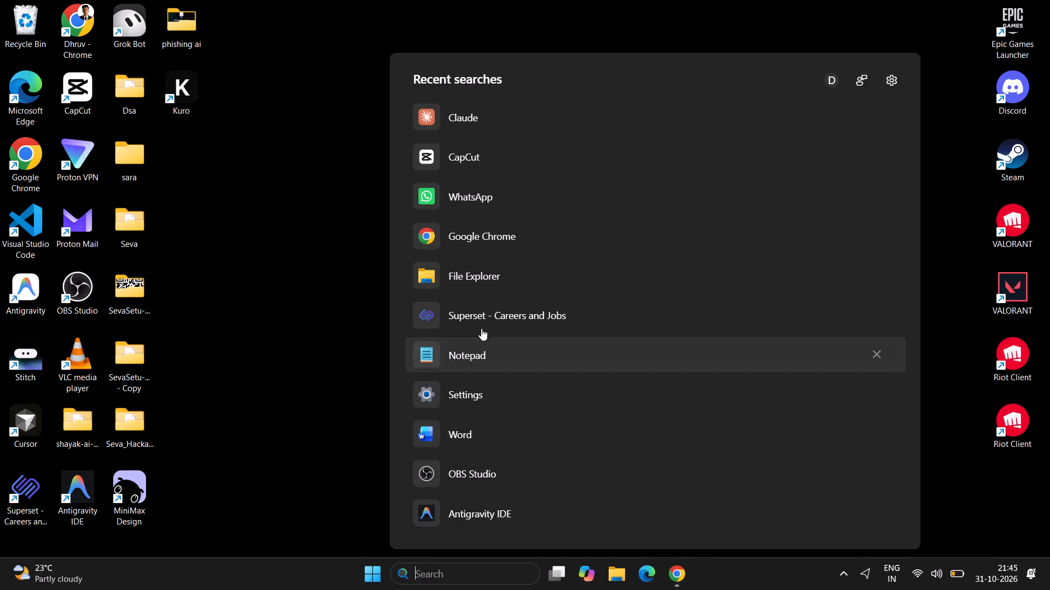
pyautogui.click(489, 152)
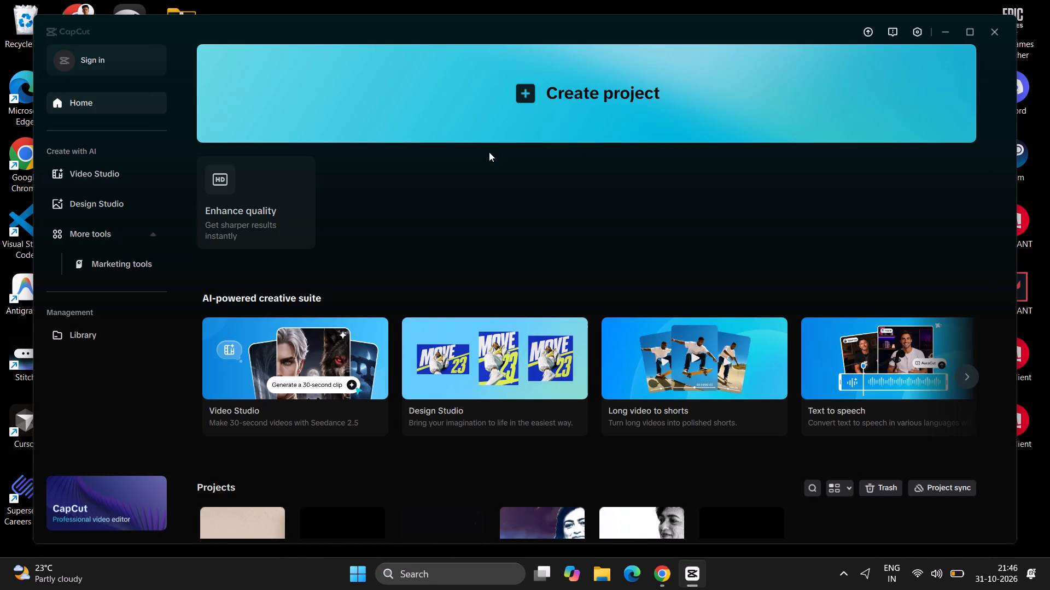
pyautogui.scroll(-4, 489, 152)
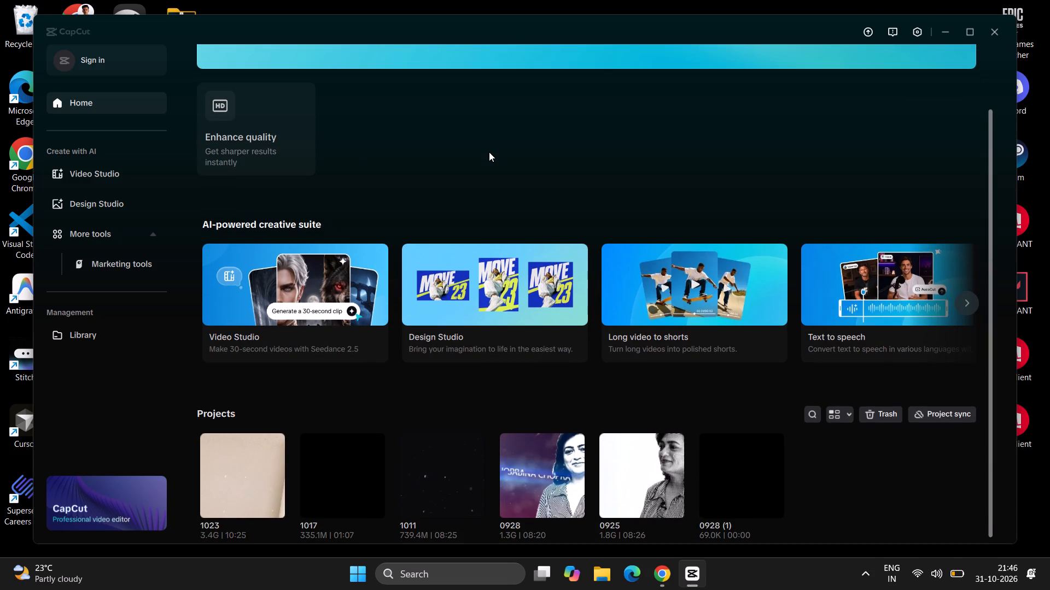
pyautogui.scroll(-5, 489, 152)
pyautogui.click(238, 453)
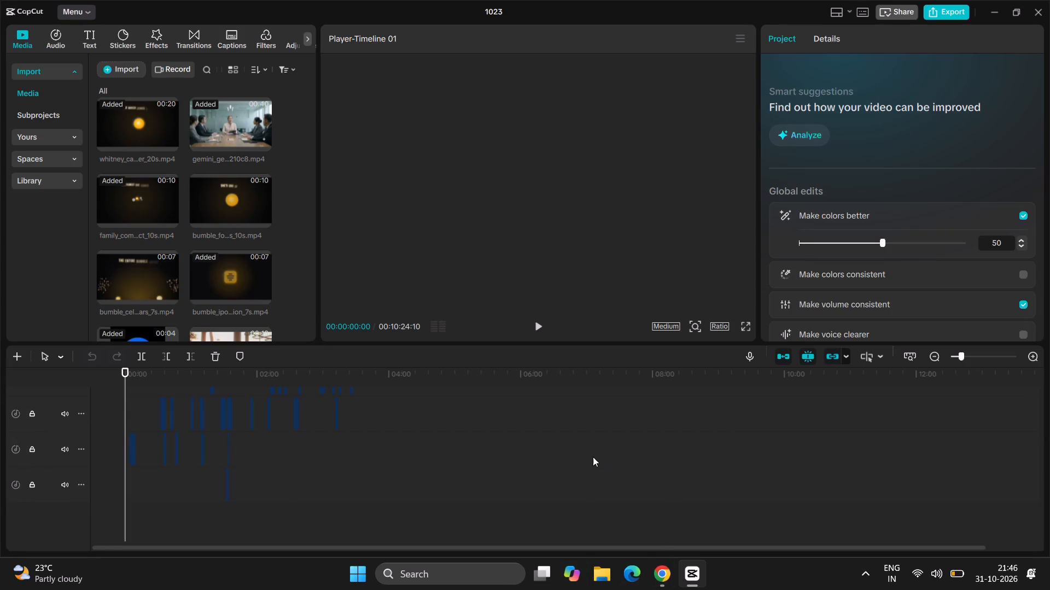
# Play a brief stretch of the 1023 timeline from about 00:02:49 and pause at 00:02:49:27.
pyautogui.scroll(5, 588, 457)
pyautogui.scroll(-1, 588, 457)
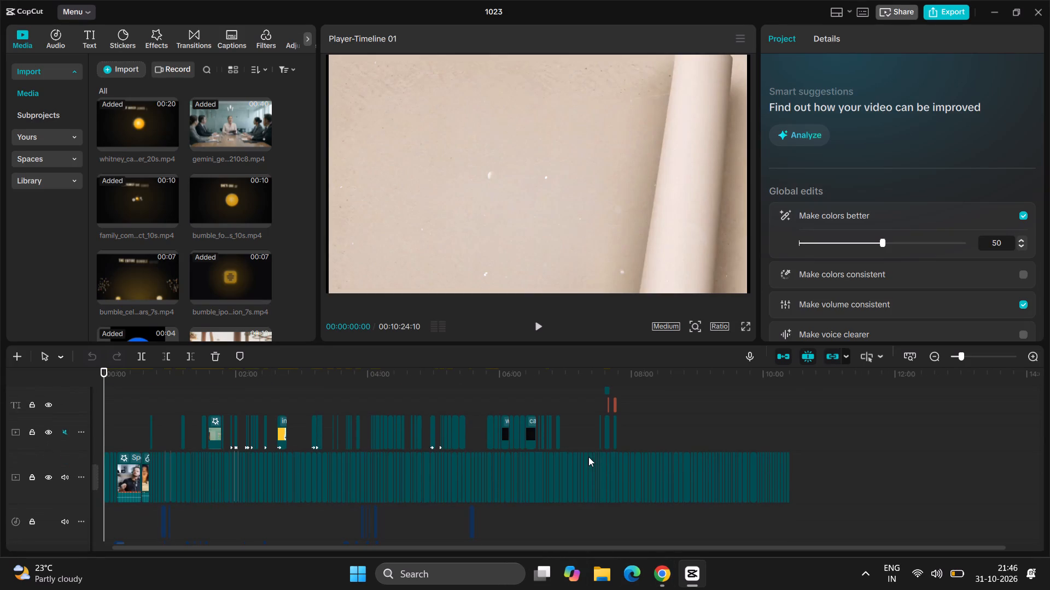
pyautogui.keyDown('ctrl'); pyautogui.scroll(10, 588, 457); pyautogui.keyUp('ctrl')
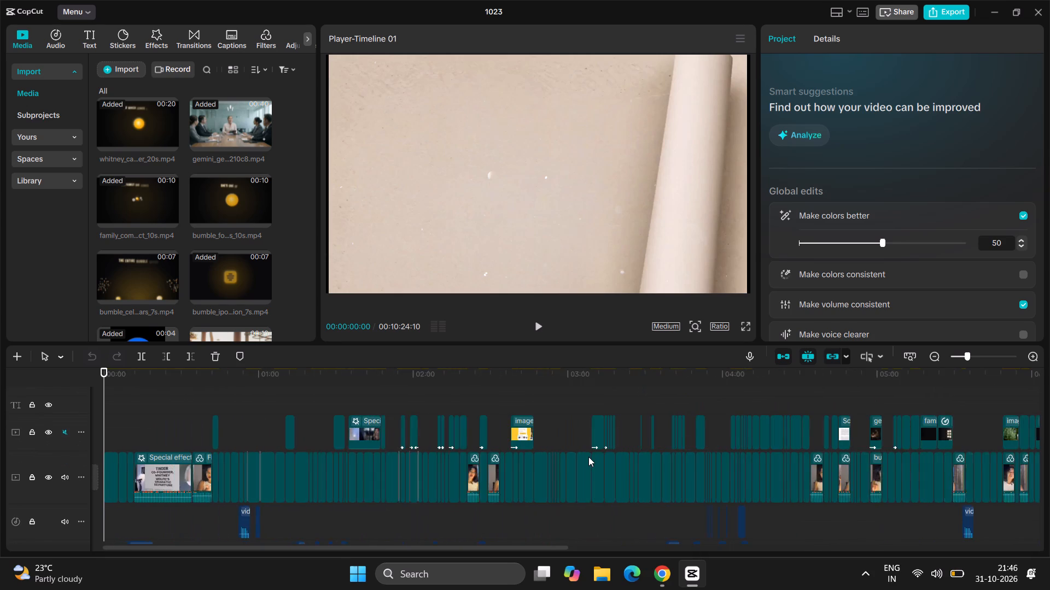
pyautogui.keyDown('ctrl'); pyautogui.scroll(5, 588, 457); pyautogui.keyUp('ctrl')
pyautogui.hscroll(-1, 588, 457)
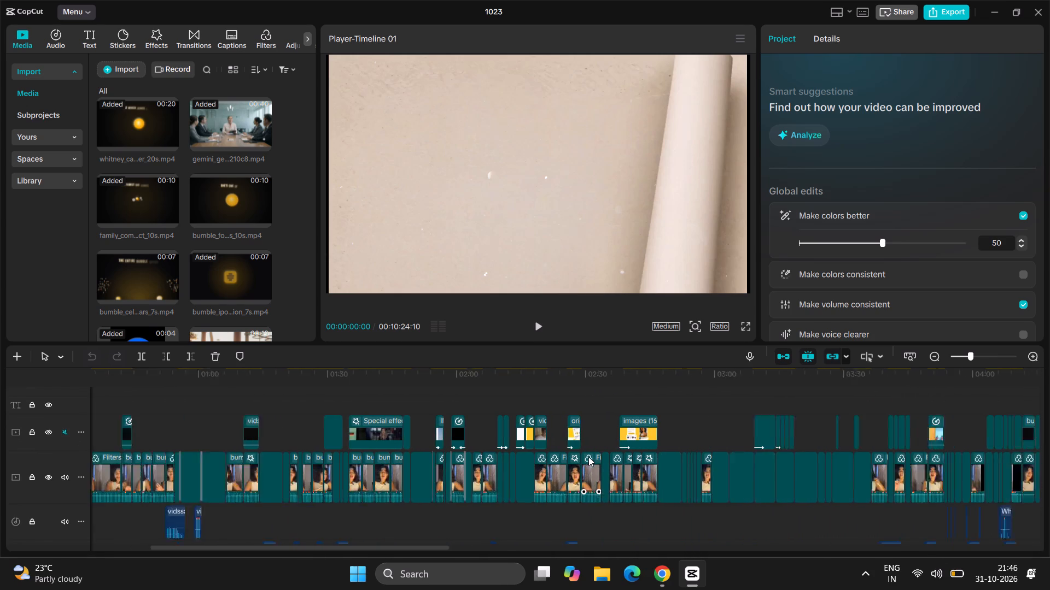
pyautogui.hscroll(-1, 588, 457)
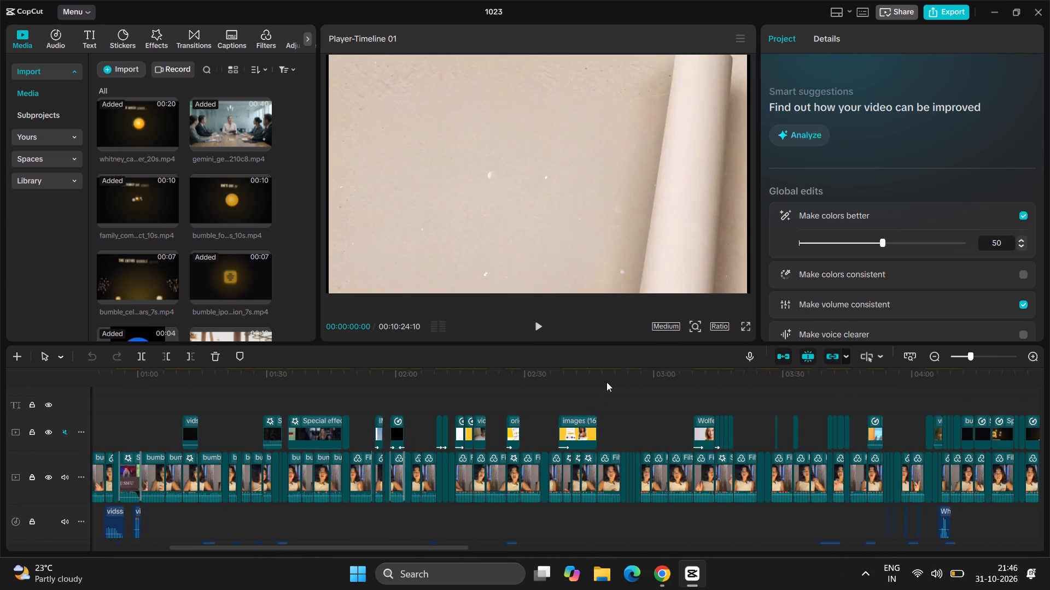
pyautogui.click(606, 383)
pyautogui.press('space')
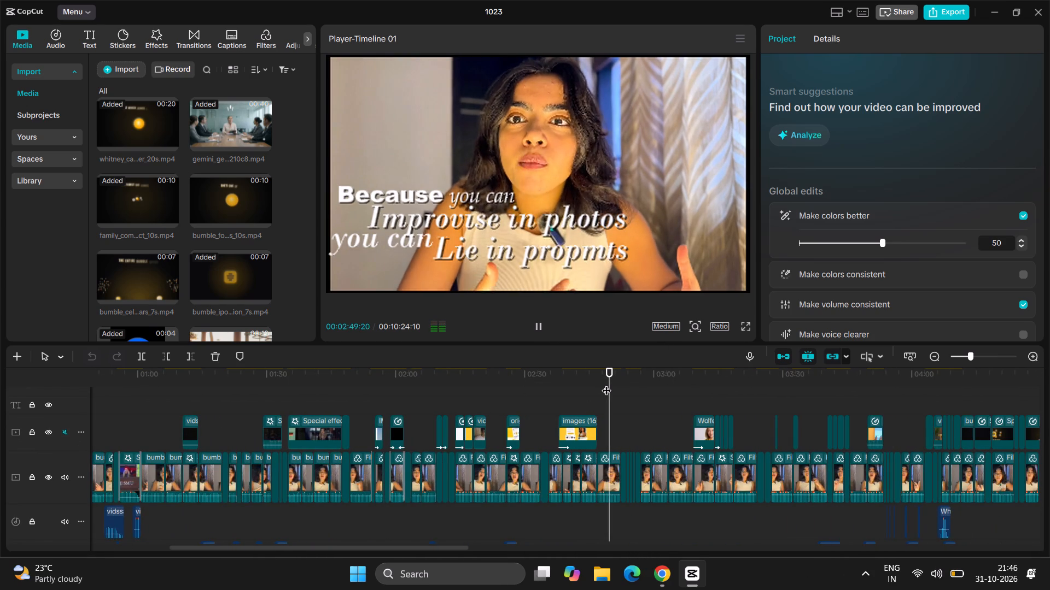
pyautogui.press('space')
# Look over the upper overlay and text tracks, and resume playback from 00:02:49:27 until 00:02:56:09.
pyautogui.scroll(2, 606, 383)
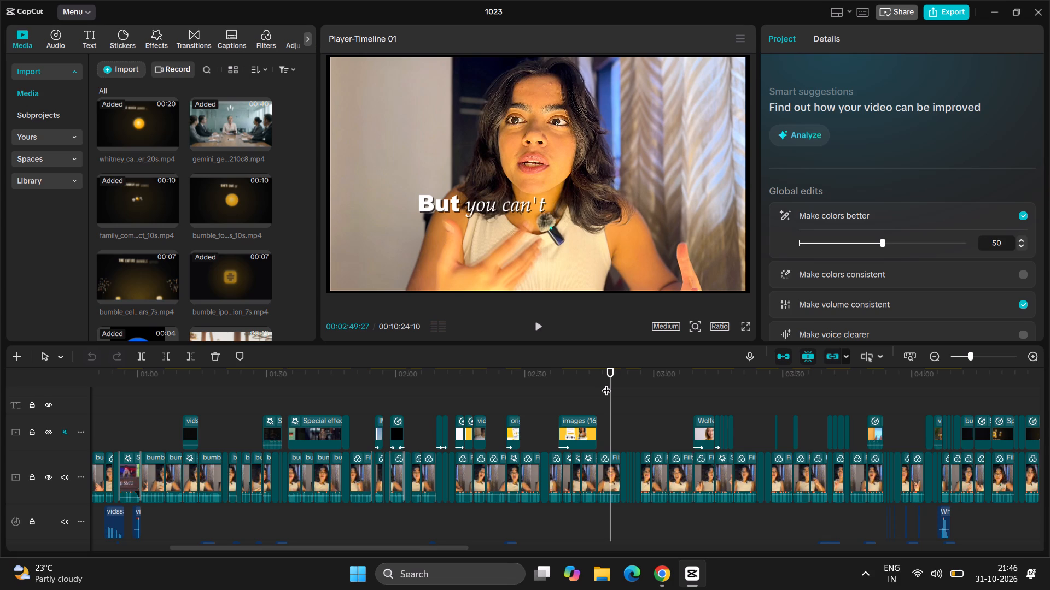
pyautogui.scroll(1, 606, 383)
pyautogui.scroll(2, 695, 419)
pyautogui.scroll(-1, 695, 419)
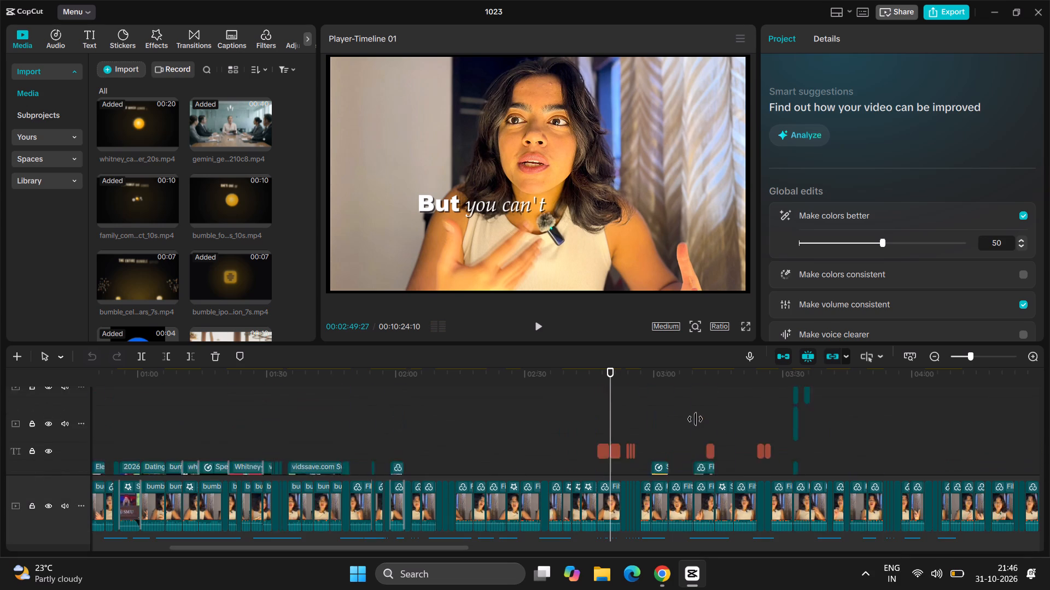
pyautogui.scroll(-1, 695, 419)
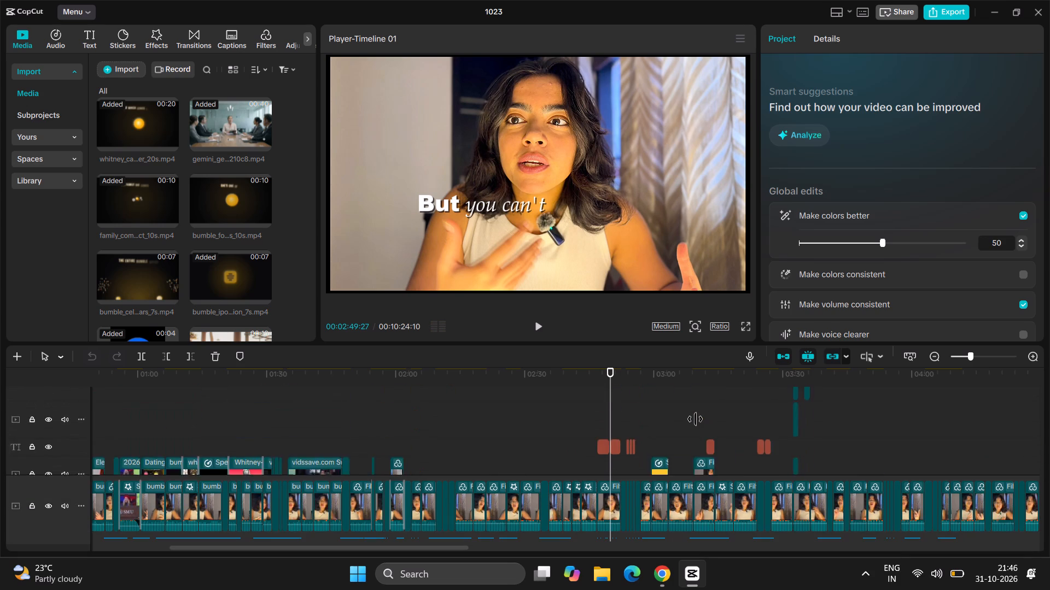
pyautogui.scroll(-1, 695, 419)
pyautogui.press('space')
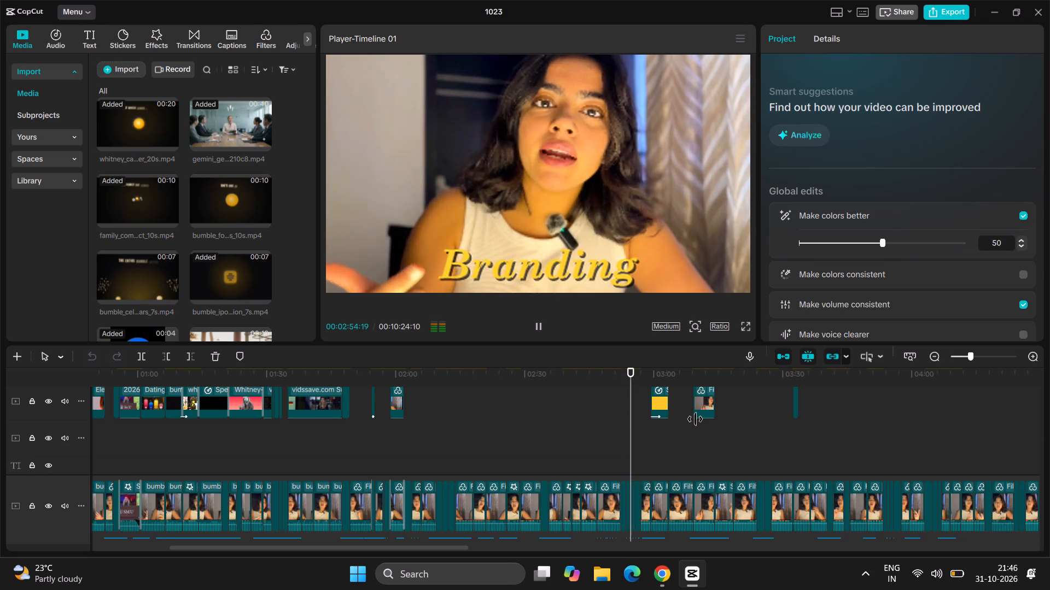
pyautogui.press('space')
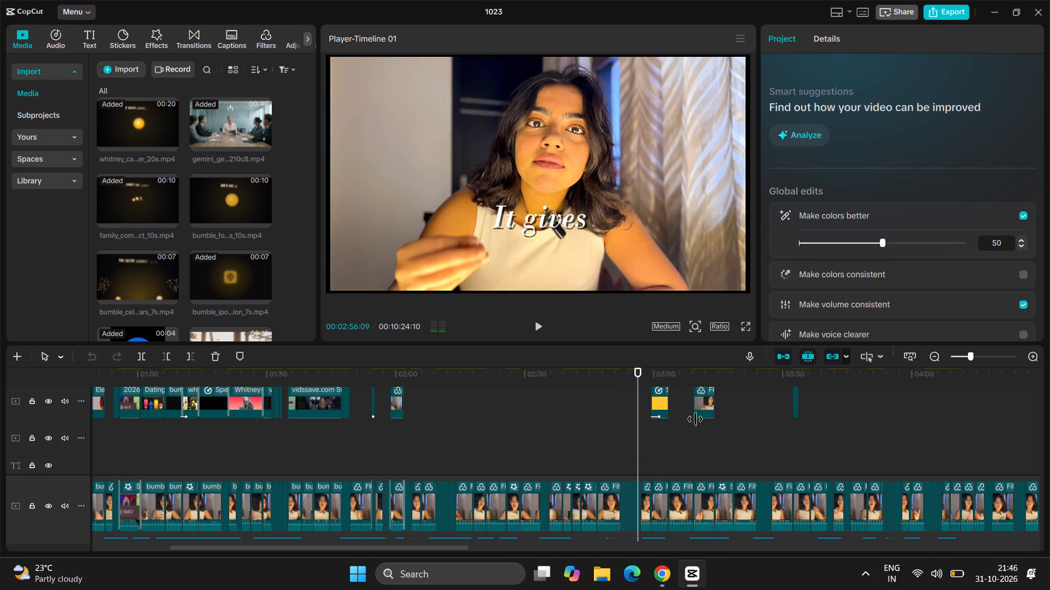
# Move the playhead to 00:03:18:18 and review the playback, pausing at 00:03:37:09 and again at 00:03:40:22.
pyautogui.hscroll(-1, 695, 419)
pyautogui.scroll(-1, 692, 402)
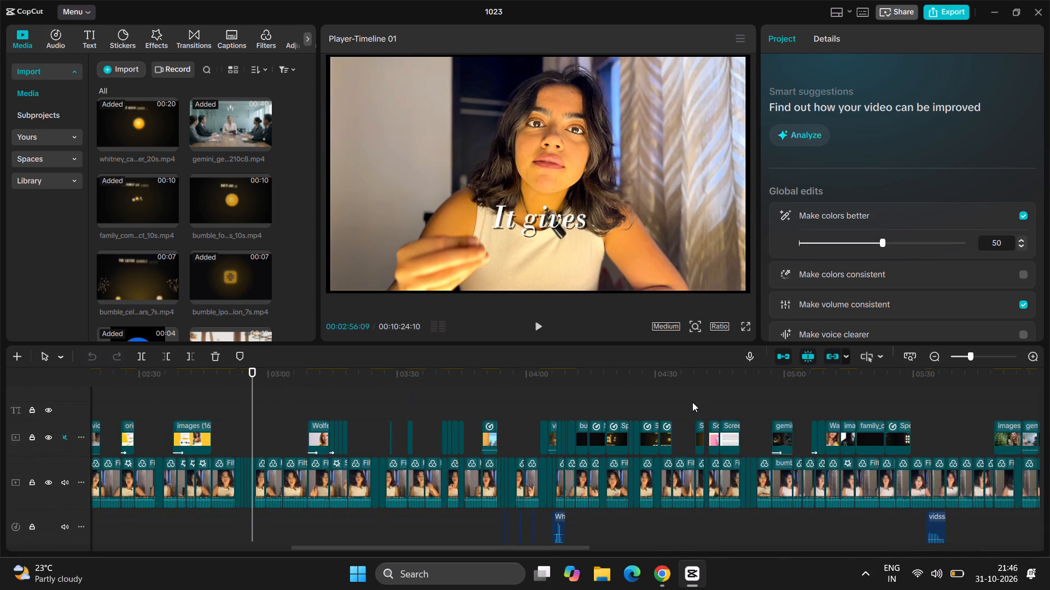
pyautogui.scroll(-1, 692, 402)
pyautogui.hscroll(-1, 692, 402)
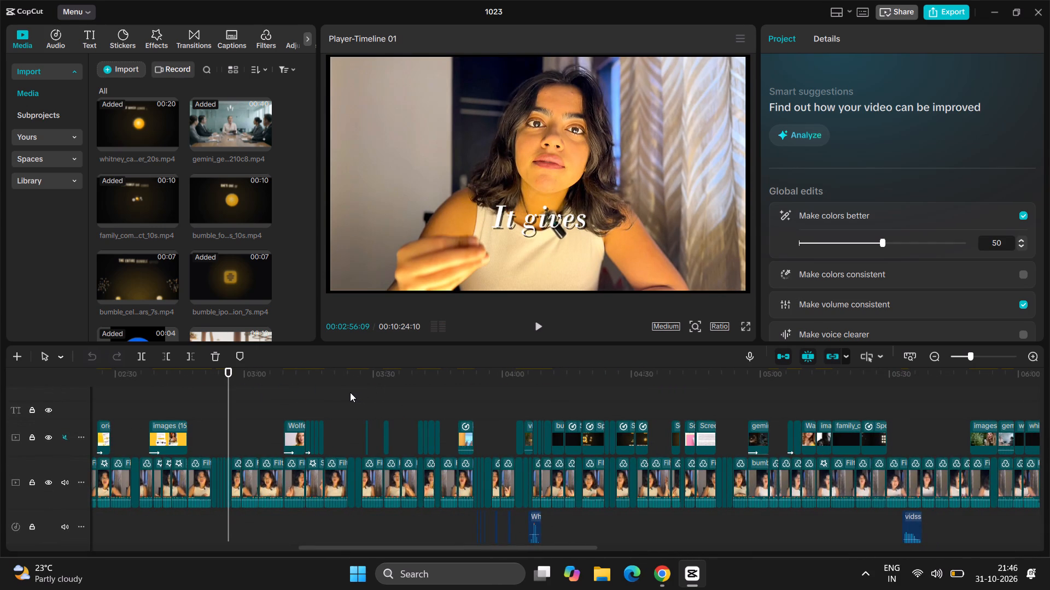
pyautogui.click(348, 392)
pyautogui.moveTo(348, 392); pyautogui.dragTo(325, 403)
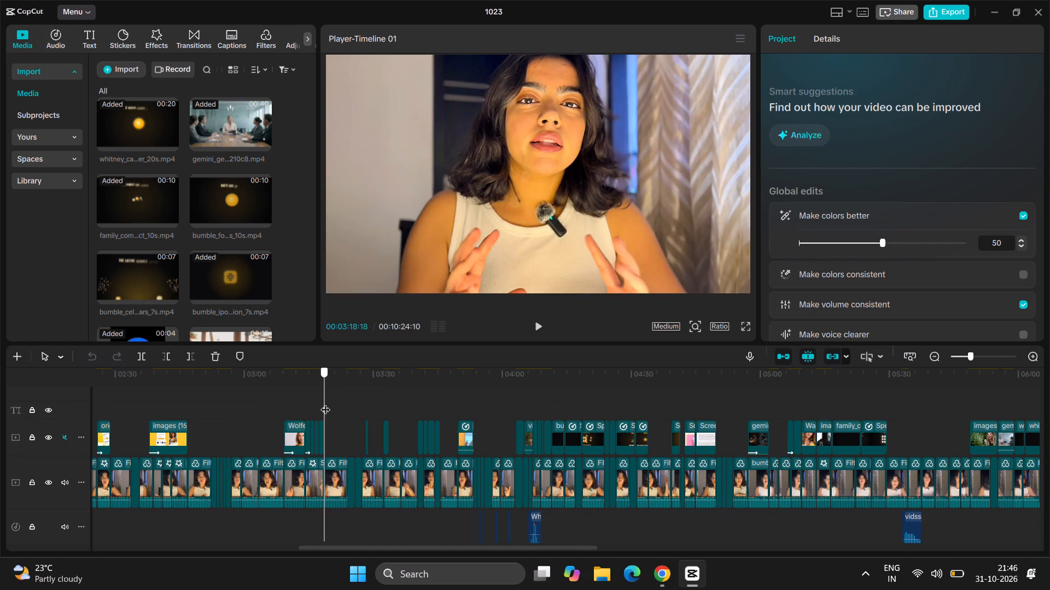
pyautogui.press('space')
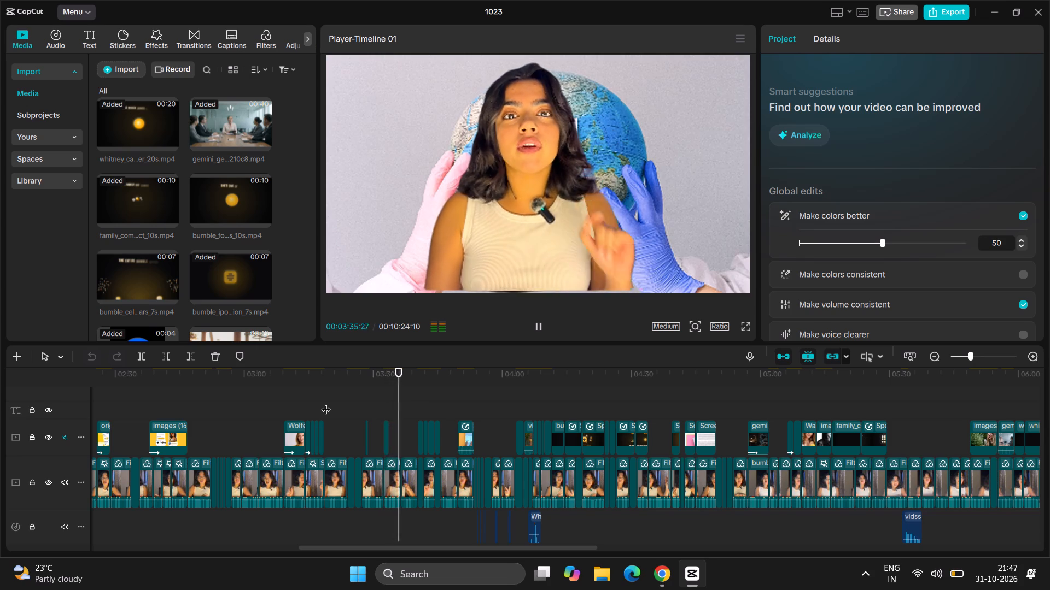
pyautogui.press('space')
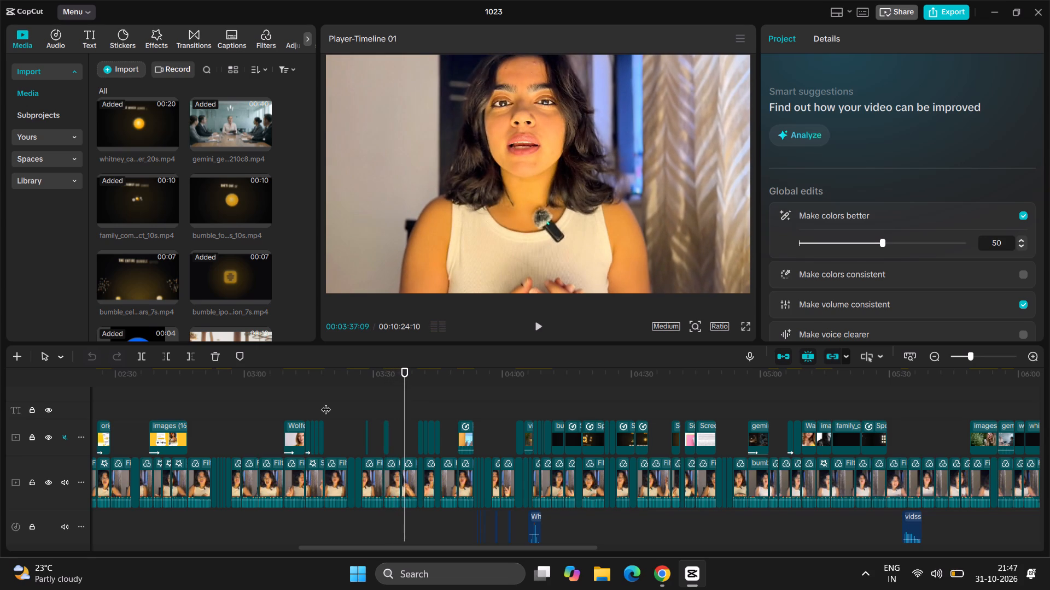
pyautogui.press('space')
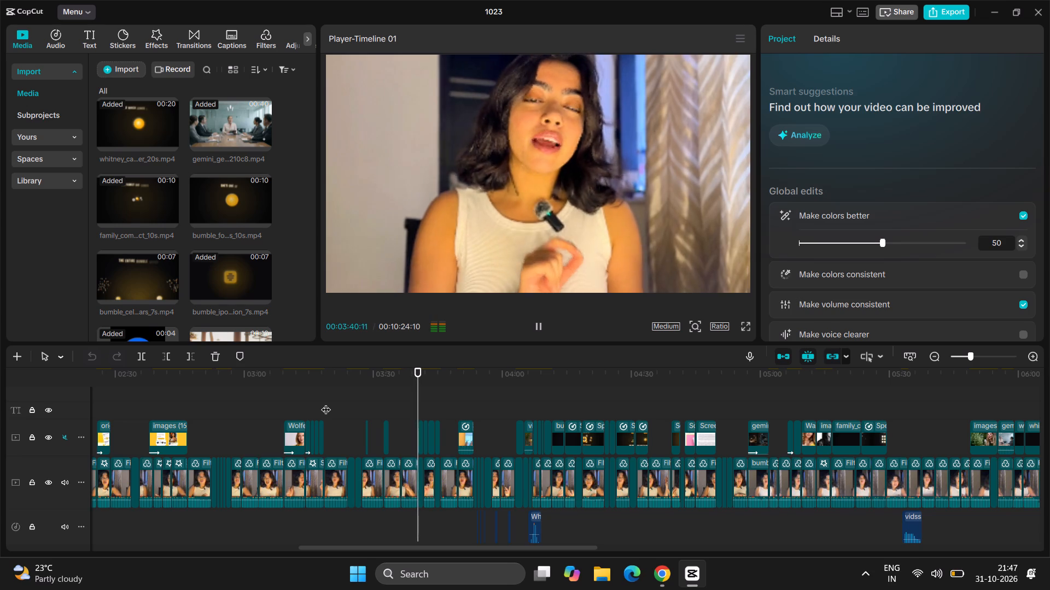
pyautogui.press('space')
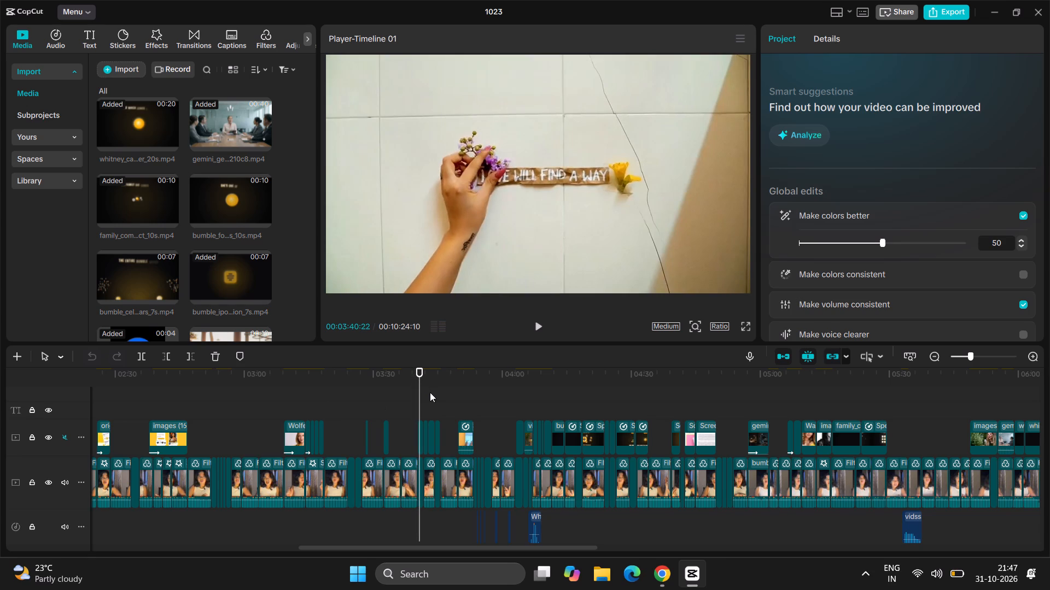
# Examine the timeline at closer detail around 00:04:00 to 00:04:50 and start playback from about 00:04:31.
pyautogui.hscroll(-3, 430, 392)
pyautogui.hscroll(1, 430, 392)
pyautogui.keyDown('ctrl'); pyautogui.scroll(1, 430, 392); pyautogui.keyUp('ctrl')
pyautogui.keyDown('ctrl'); pyautogui.hscroll(1, 430, 392); pyautogui.keyUp('ctrl')
pyautogui.keyDown('ctrl'); pyautogui.scroll(2, 430, 392); pyautogui.keyUp('ctrl')
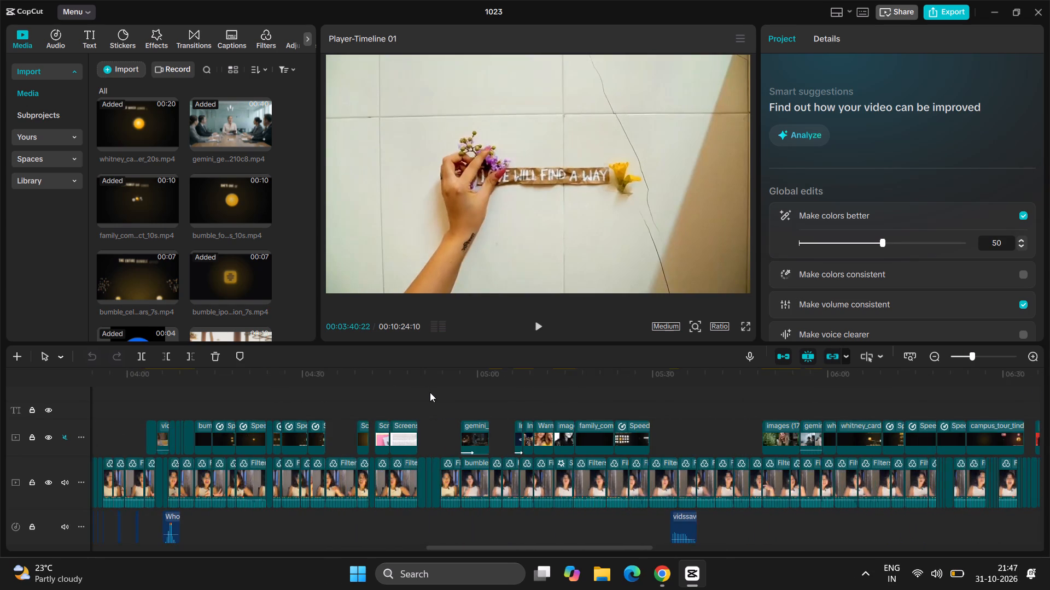
pyautogui.keyDown('ctrl'); pyautogui.scroll(7, 430, 392); pyautogui.keyUp('ctrl')
pyautogui.hscroll(-1, 430, 392)
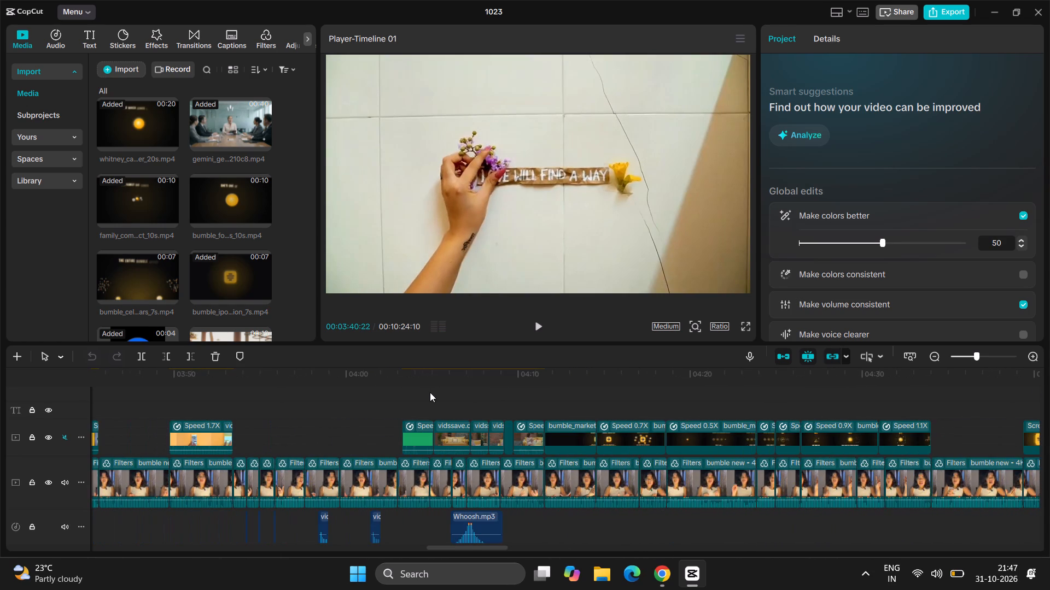
pyautogui.hscroll(-1, 430, 392)
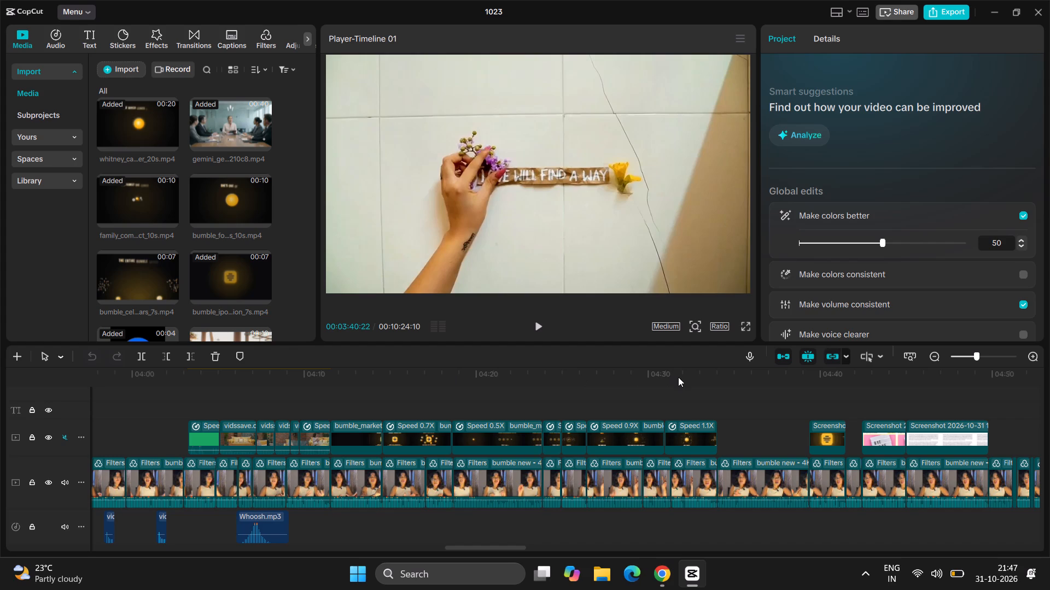
pyautogui.click(678, 397)
pyautogui.press('space')
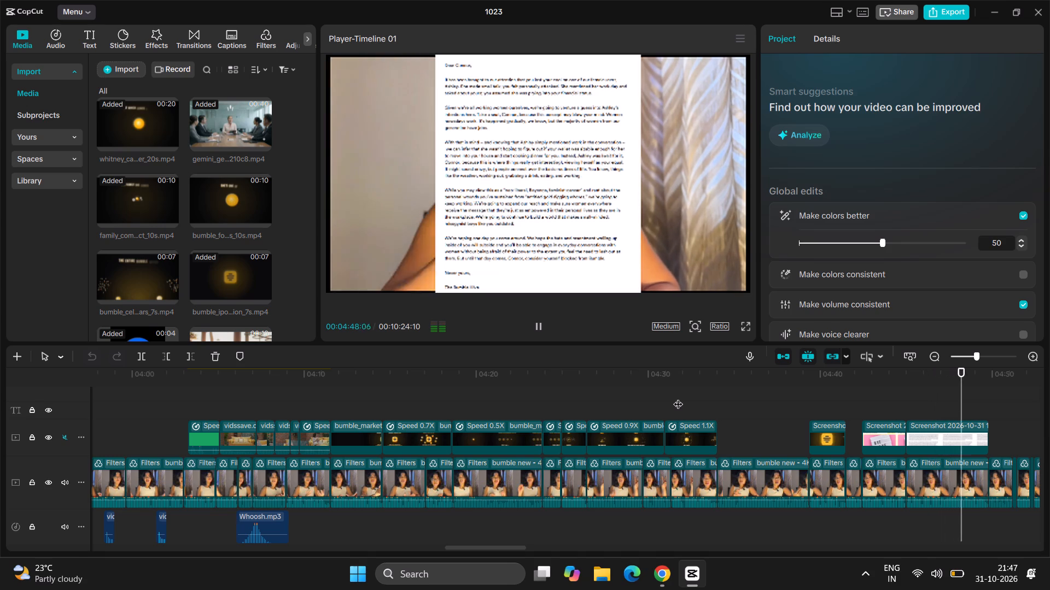
# Skip ahead to about 00:04:55 and play into the gemini_generated_video clip, pausing at 00:04:59:04.
pyautogui.hscroll(-2, 678, 397)
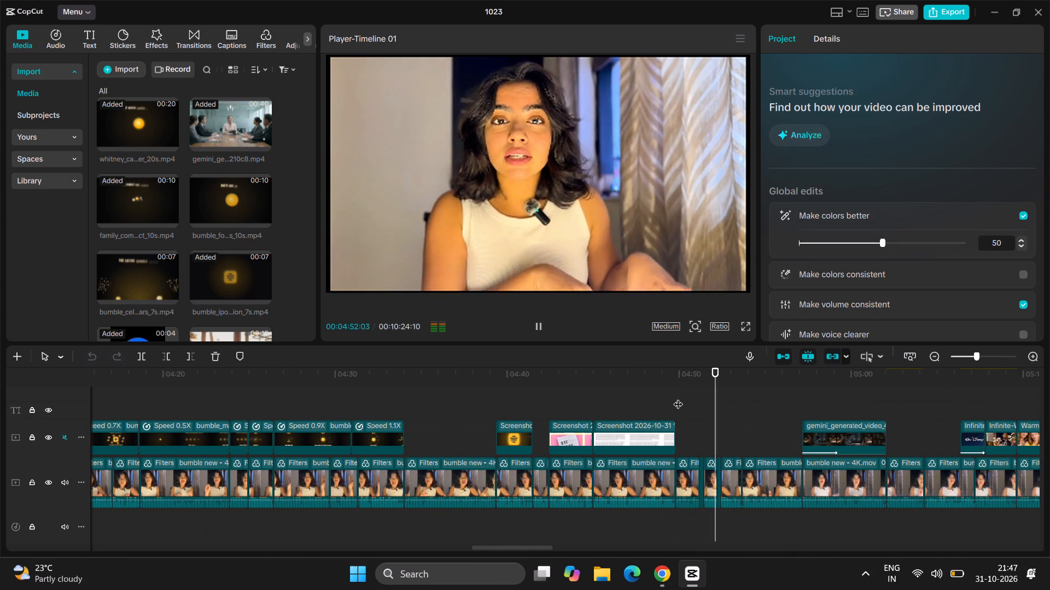
pyautogui.hscroll(-1, 678, 397)
pyautogui.click(573, 403)
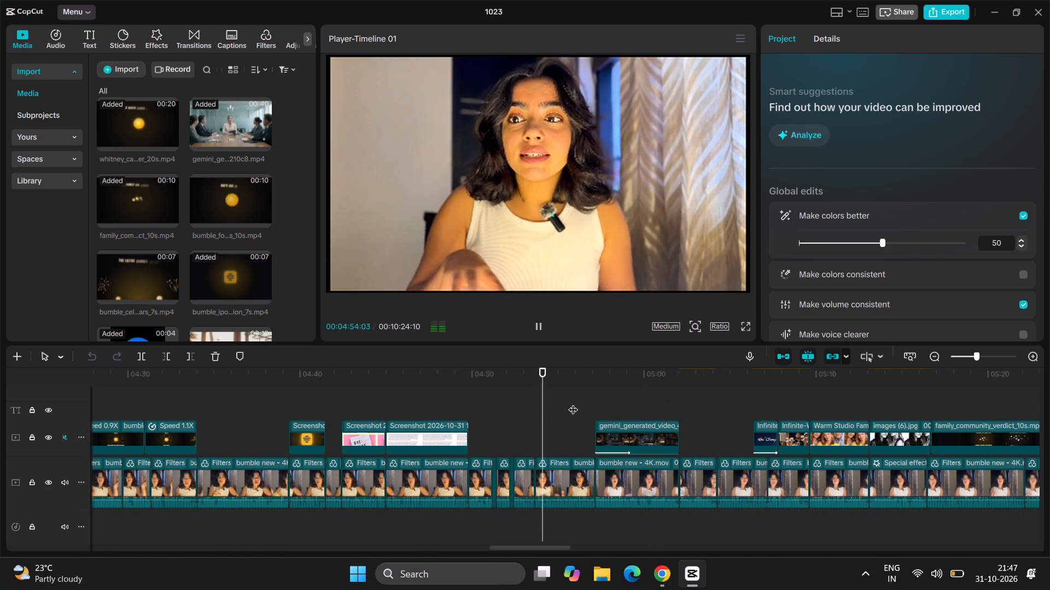
pyautogui.press('space')
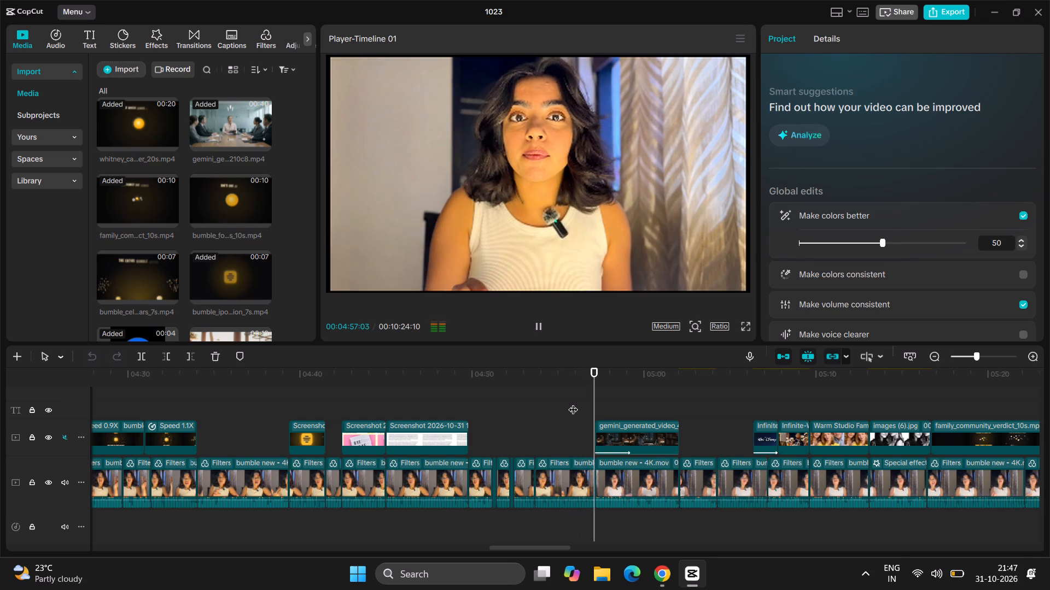
pyautogui.press('space')
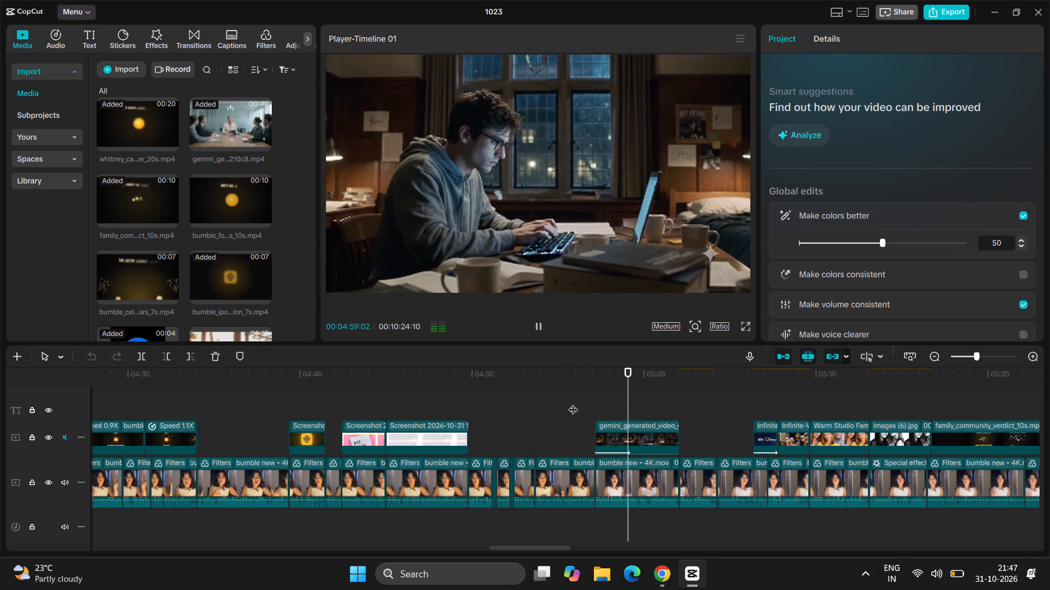
# Scrub the playhead back and forth between about 00:05:21 and 00:05:41, stopping at 00:05:37:20 where the sound clip ends.
pyautogui.hscroll(-2, 573, 403)
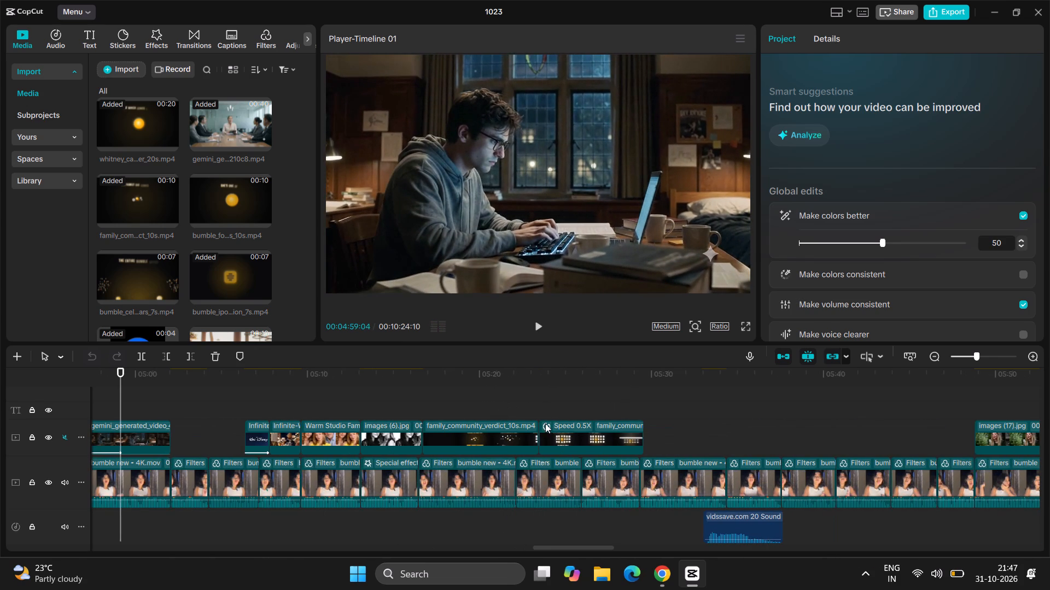
pyautogui.click(559, 404)
pyautogui.moveTo(559, 404); pyautogui.dragTo(575, 404)
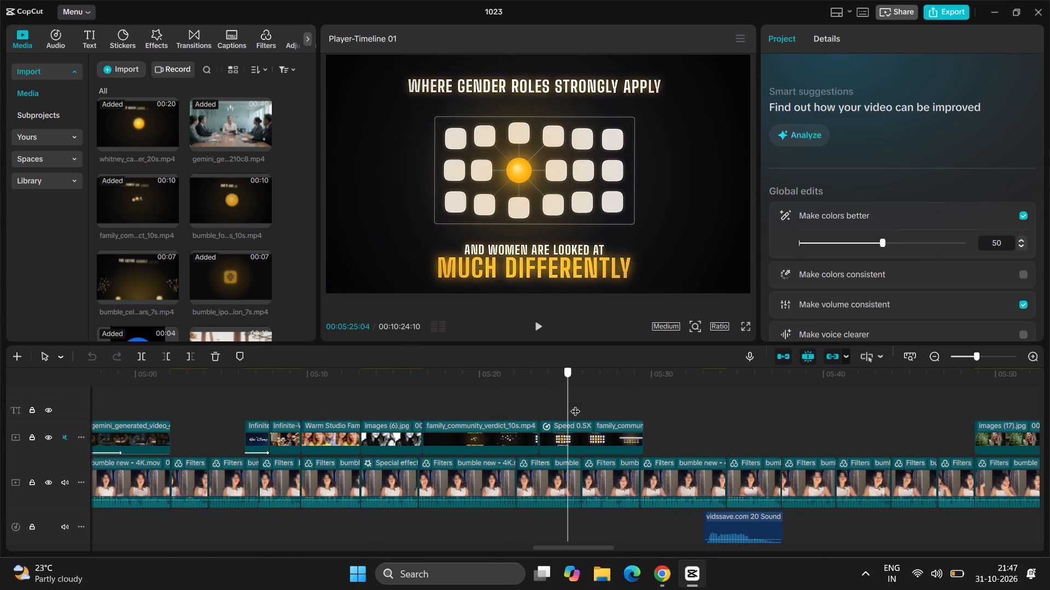
pyautogui.moveTo(575, 404); pyautogui.dragTo(504, 436)
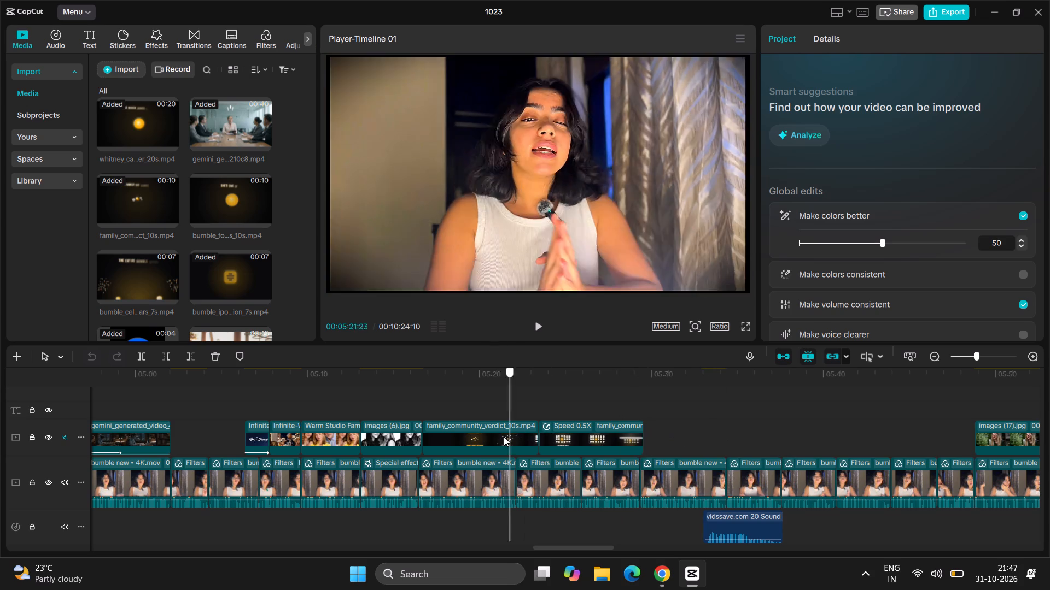
pyautogui.moveTo(504, 436); pyautogui.dragTo(850, 438)
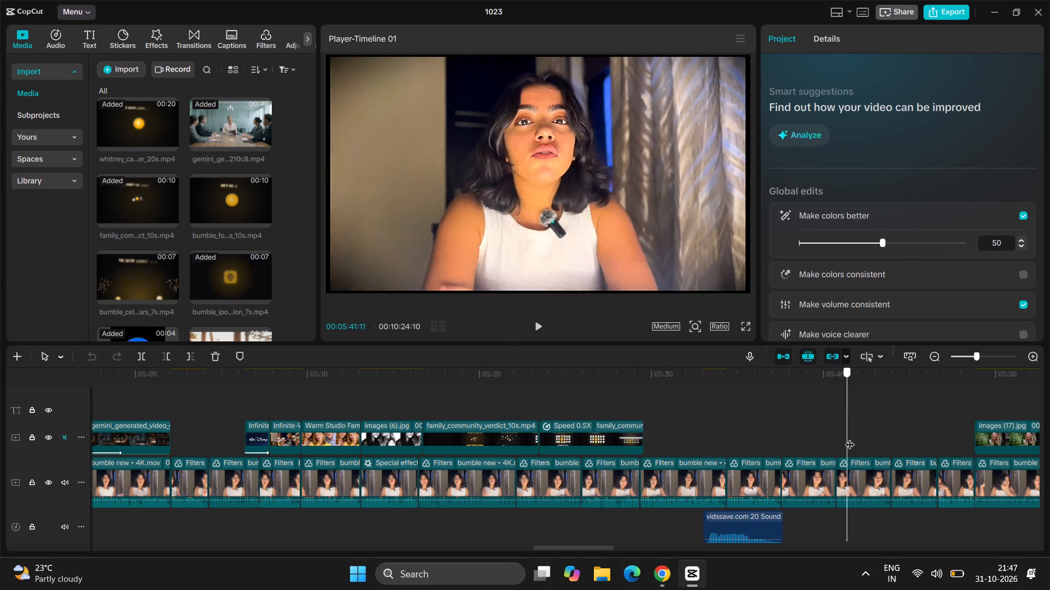
pyautogui.moveTo(850, 438); pyautogui.dragTo(785, 450)
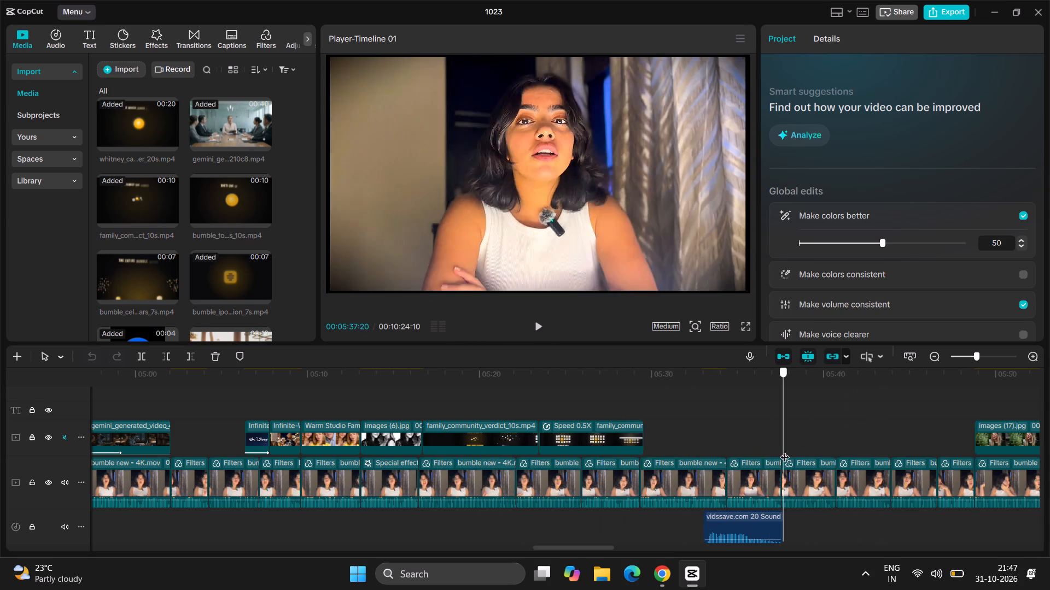
# Move the playhead back to about 00:05:33 and replay the section over the sound clip, pausing at 00:05:37:20.
pyautogui.moveTo(785, 450); pyautogui.dragTo(713, 458)
pyautogui.press('space')
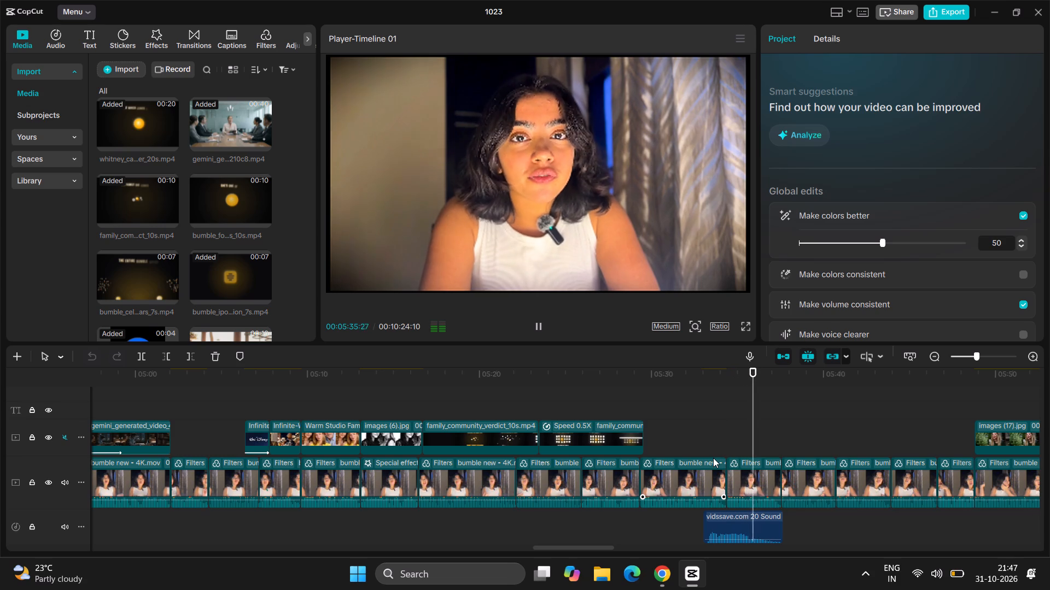
pyautogui.press('space')
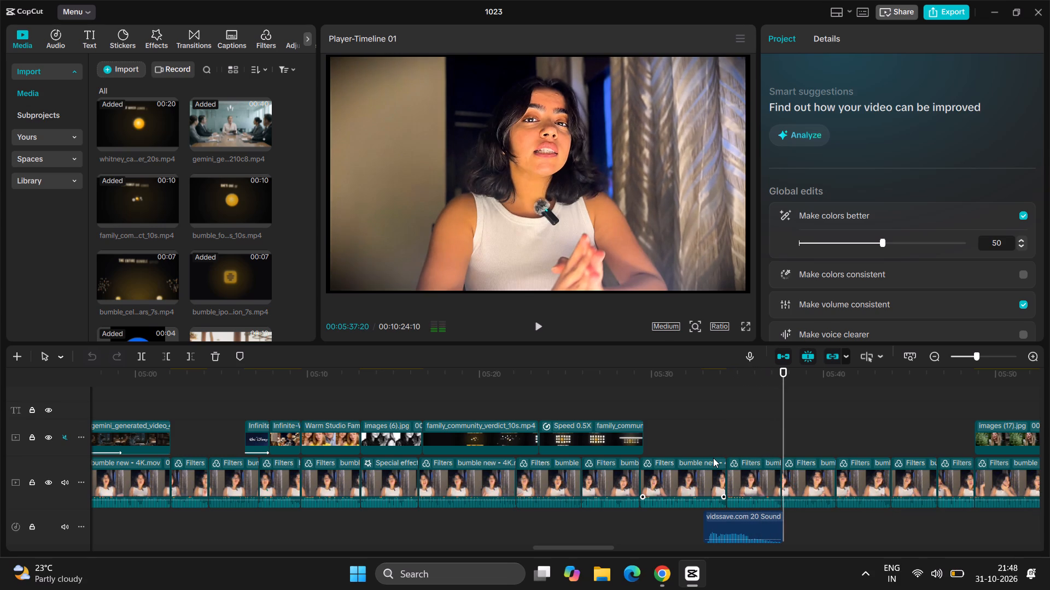
# Play the video from the start of the images (17).jpg clip, at about 00:05:49.
pyautogui.hscroll(-1, 713, 458)
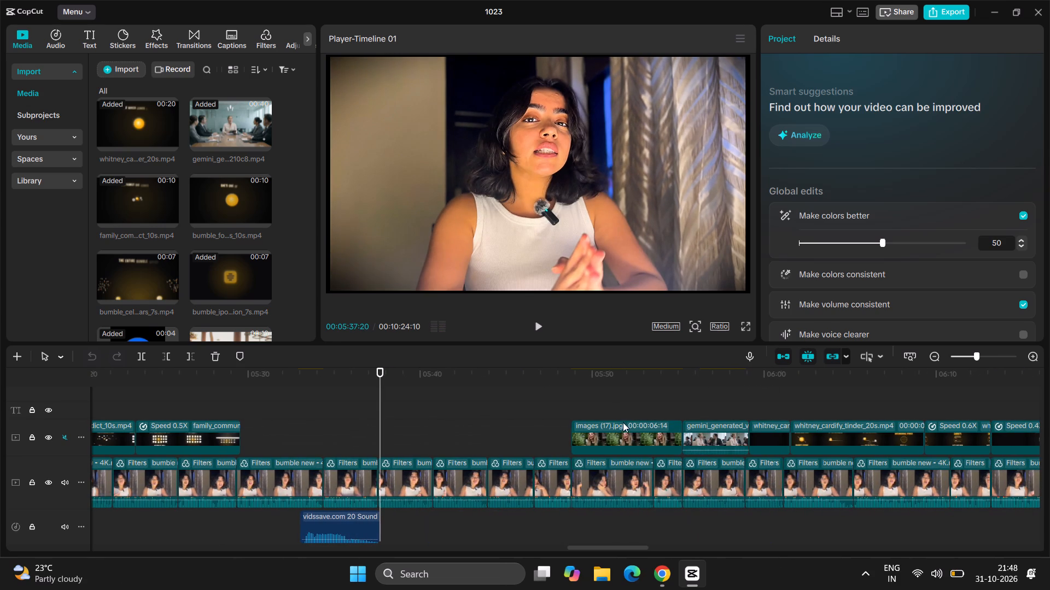
pyautogui.click(574, 395)
pyautogui.press('space')
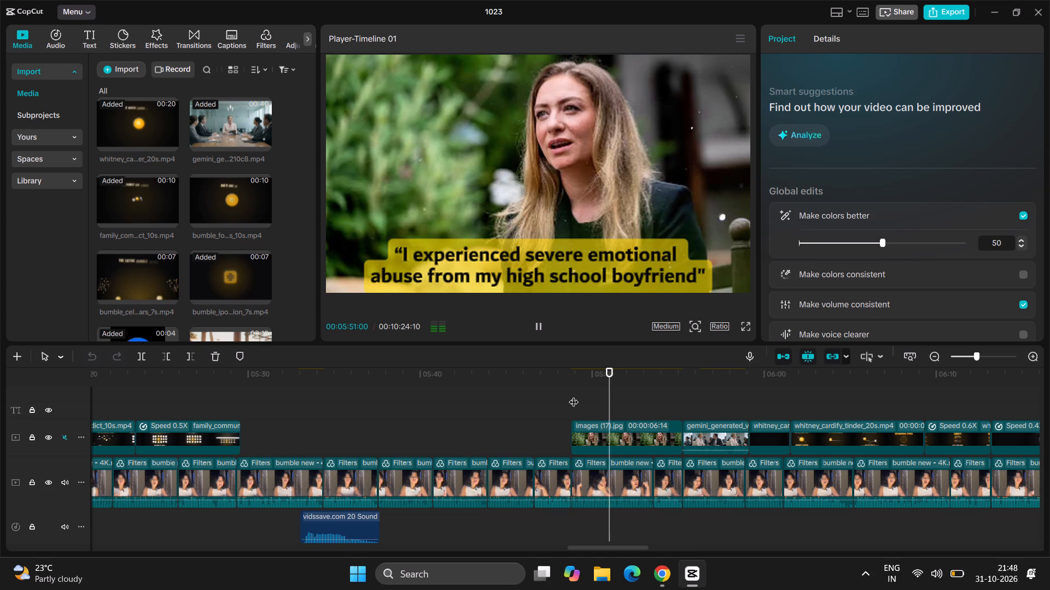
# Scrub the playhead from about 00:05:59 ahead to 00:06:18:08 and back to about 00:06:05.
pyautogui.hscroll(-1, 574, 395)
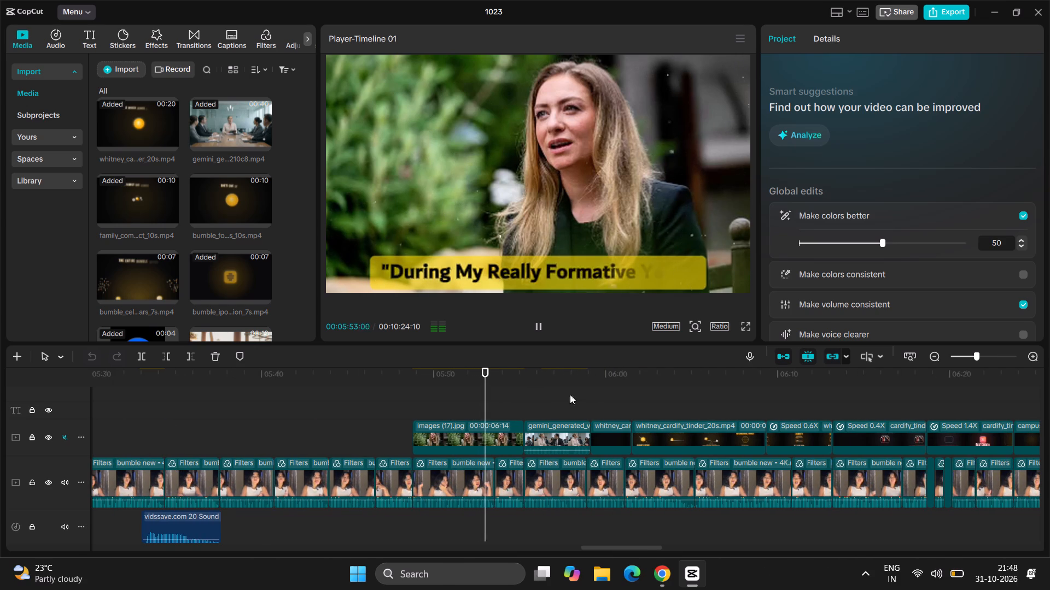
pyautogui.click(597, 392)
pyautogui.moveTo(597, 392); pyautogui.dragTo(920, 396)
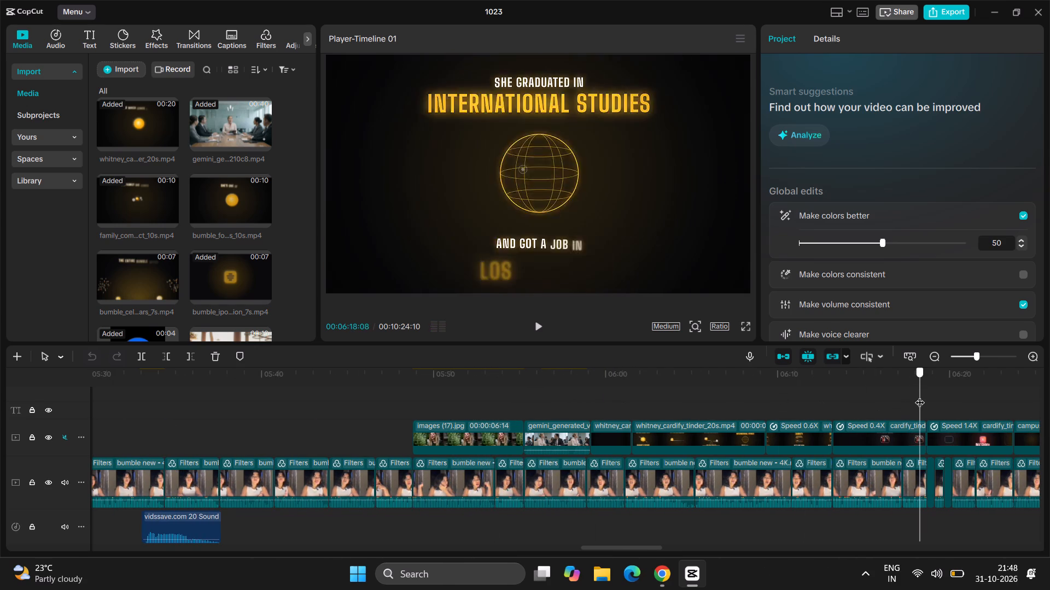
pyautogui.moveTo(920, 396); pyautogui.dragTo(695, 423)
# Review the playback from about 00:06:05 through the whitney_cardify_tinder and cardify_tinder_matchbox clips, pausing at 00:06:19:29.
pyautogui.press('space')
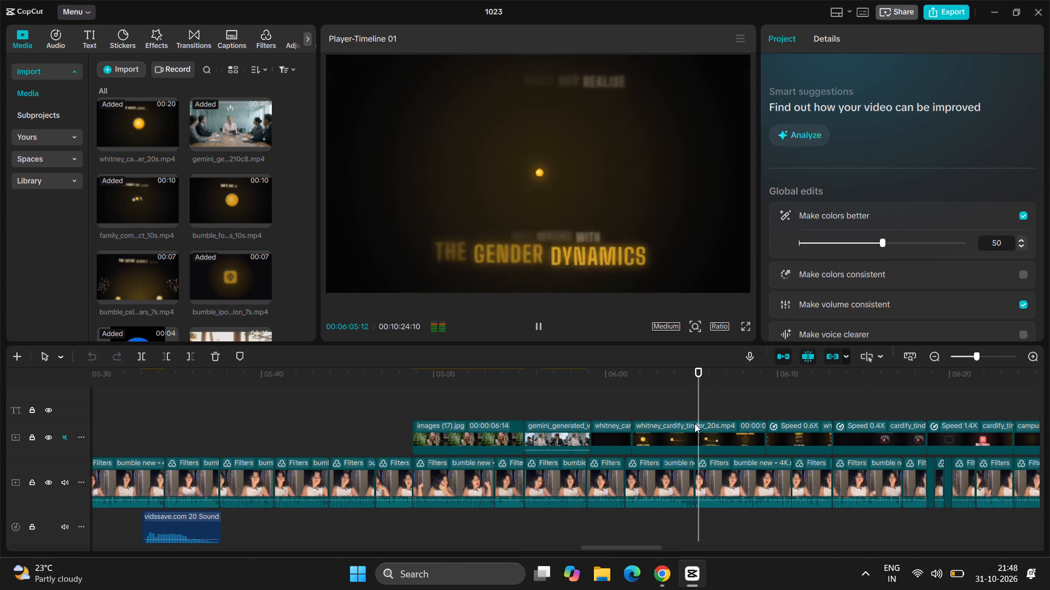
pyautogui.hscroll(-1, 695, 423)
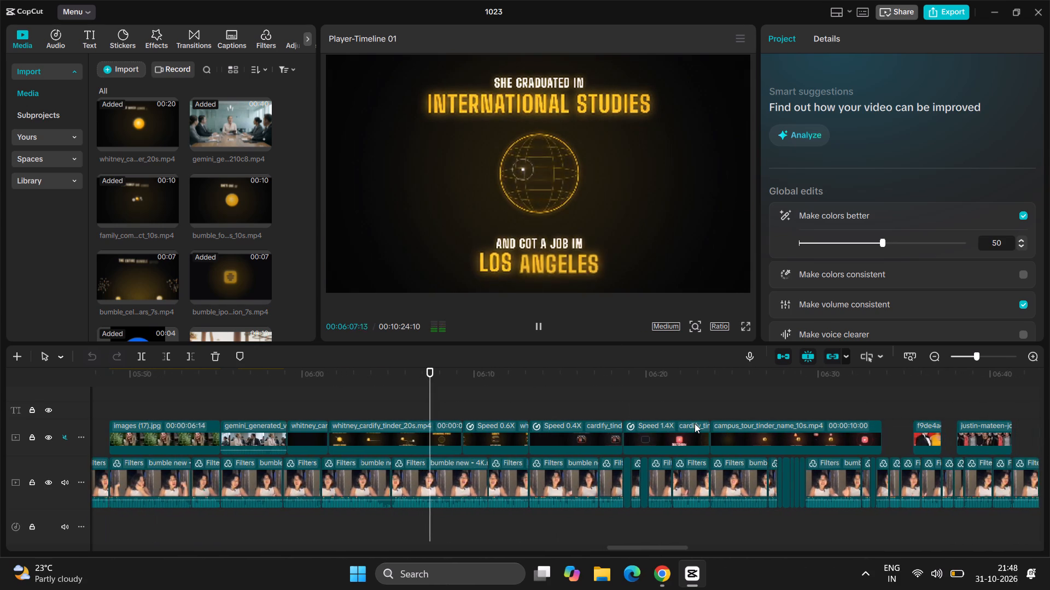
pyautogui.hscroll(-3, 695, 423)
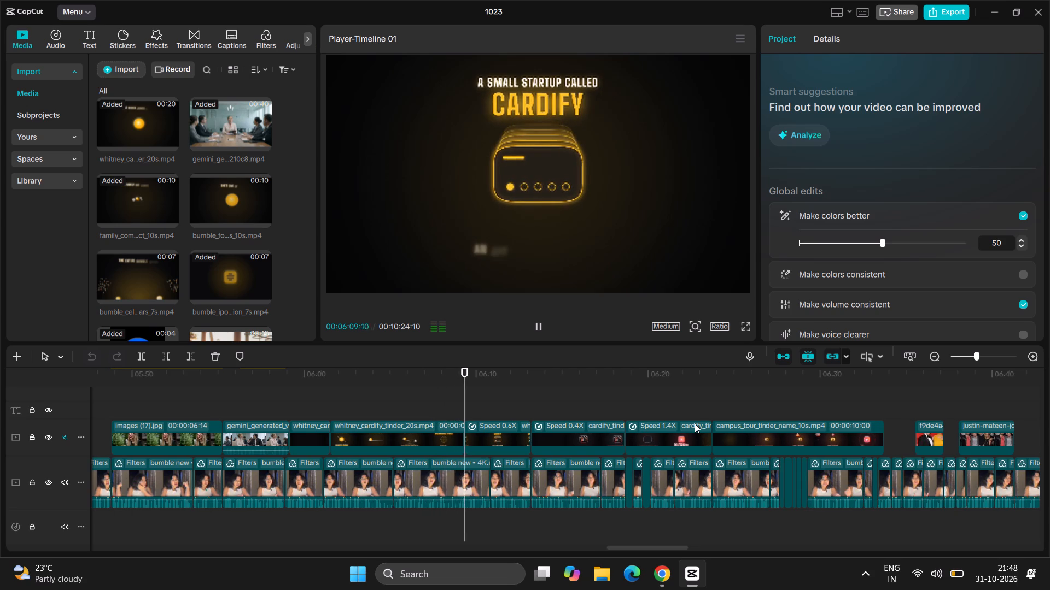
pyautogui.hscroll(-1, 695, 423)
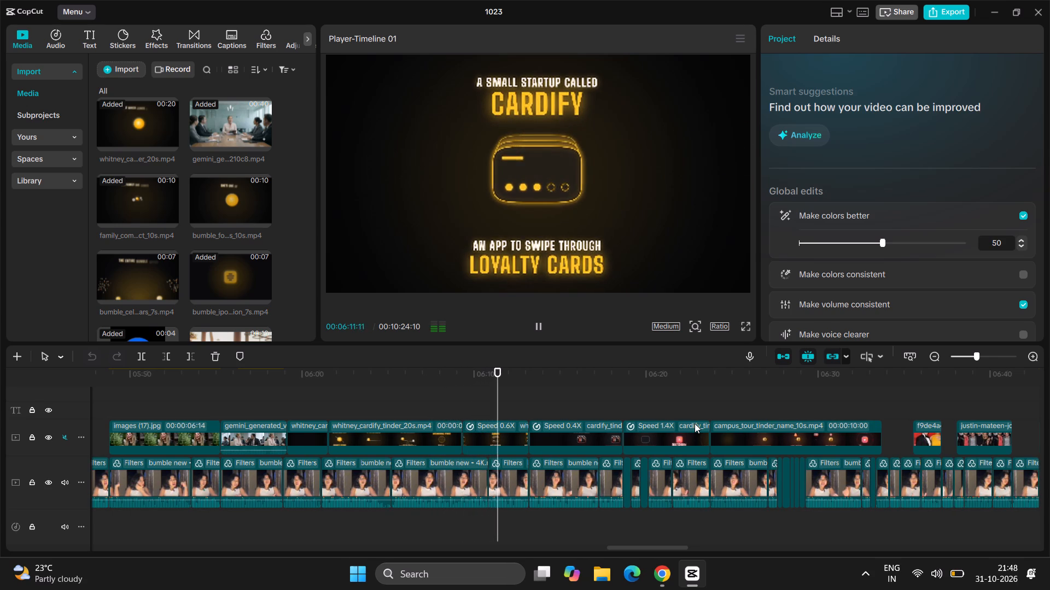
pyautogui.hscroll(-2, 695, 423)
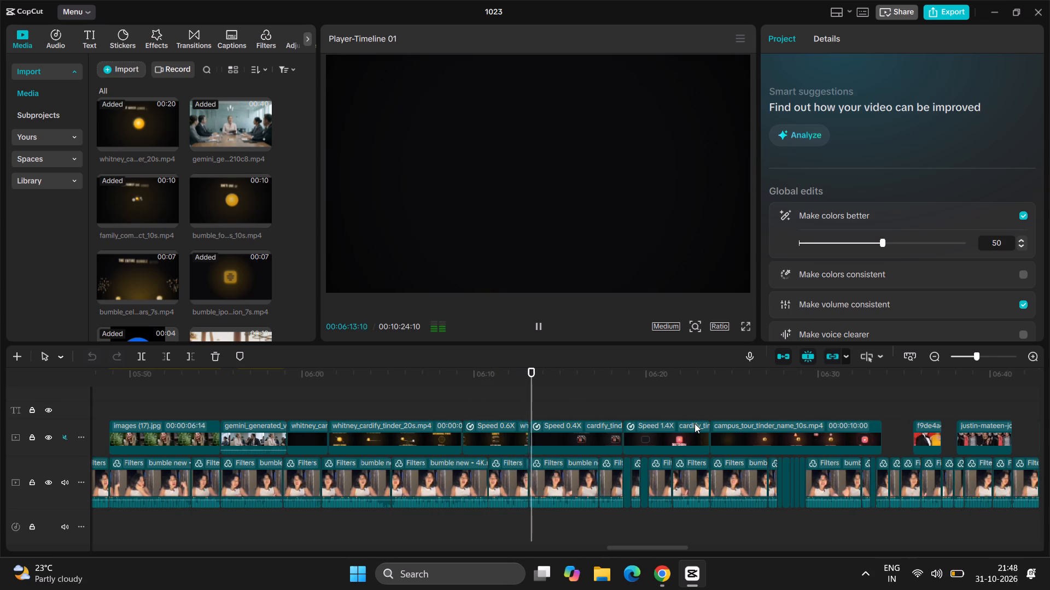
pyautogui.hscroll(-3, 695, 423)
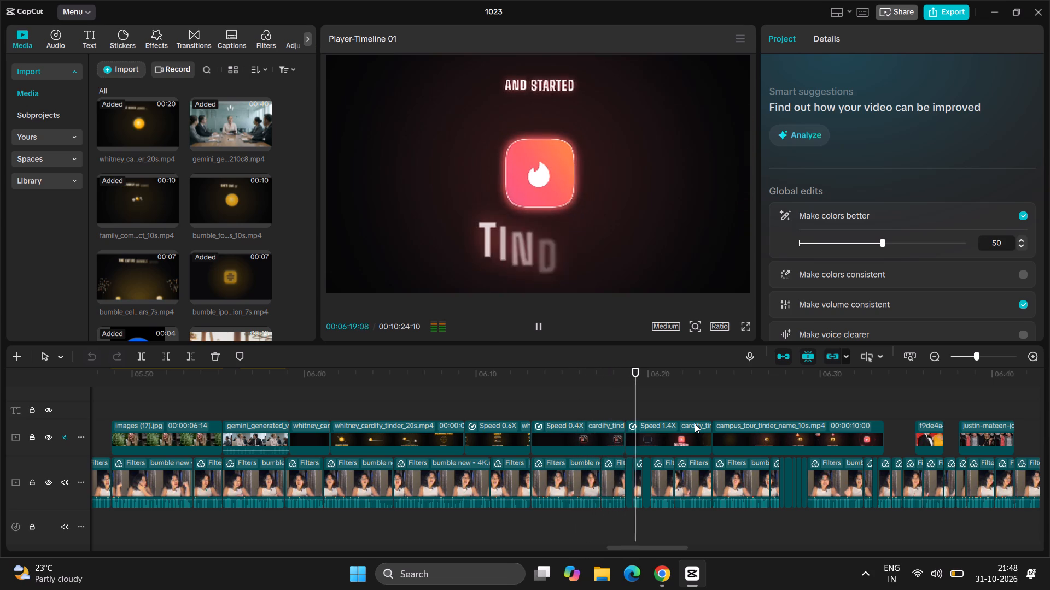
pyautogui.press('space')
# Go back to about 00:06:10, scrub ahead to about 00:06:16 and play into the campus_tour clip, pausing at 00:06:25:04.
pyautogui.hscroll(1, 695, 423)
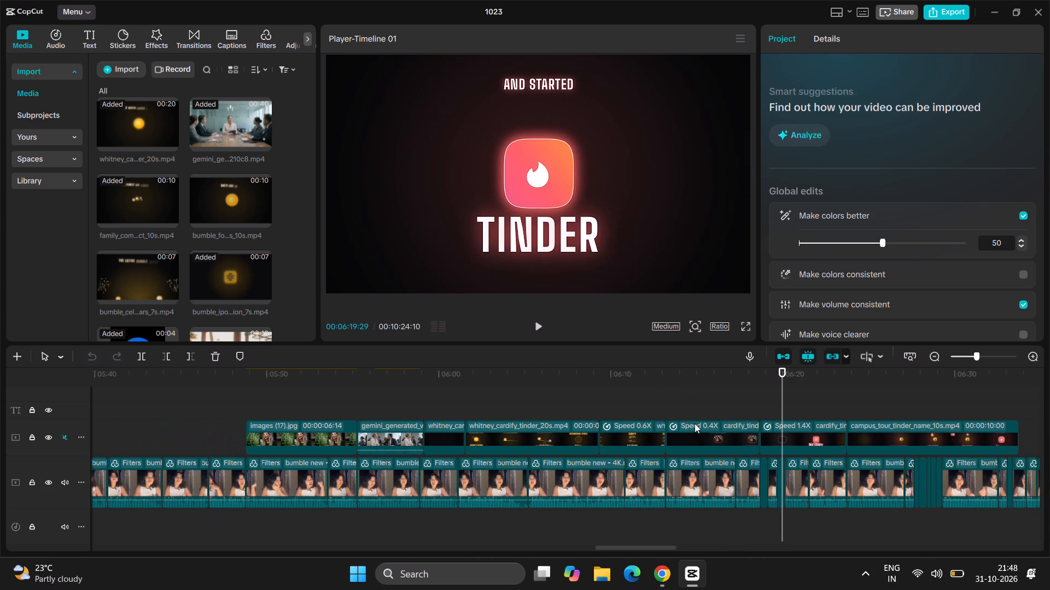
pyautogui.click(623, 400)
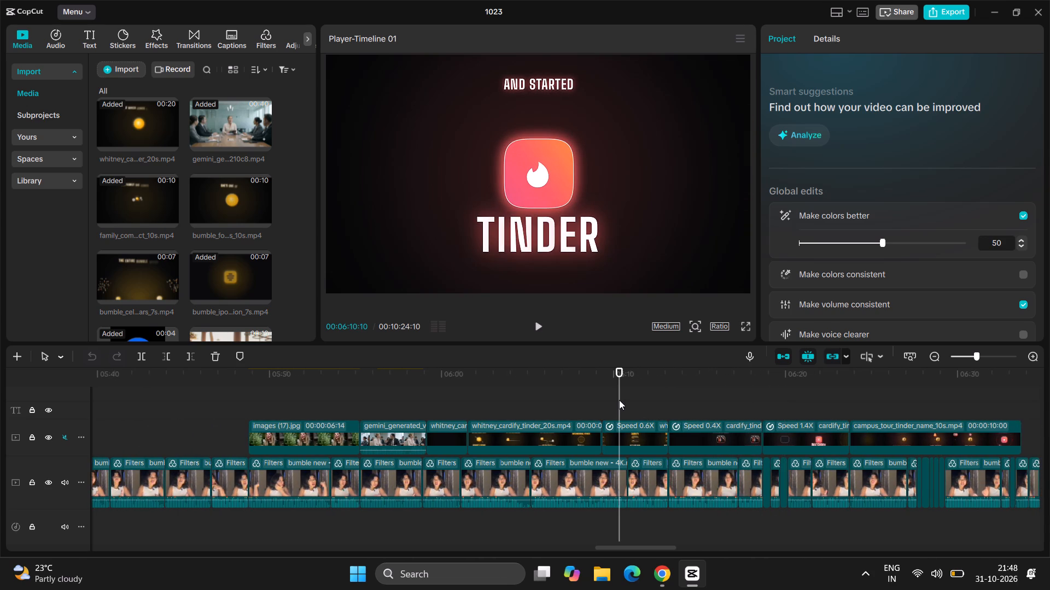
pyautogui.click(619, 400)
pyautogui.moveTo(619, 400); pyautogui.dragTo(619, 406)
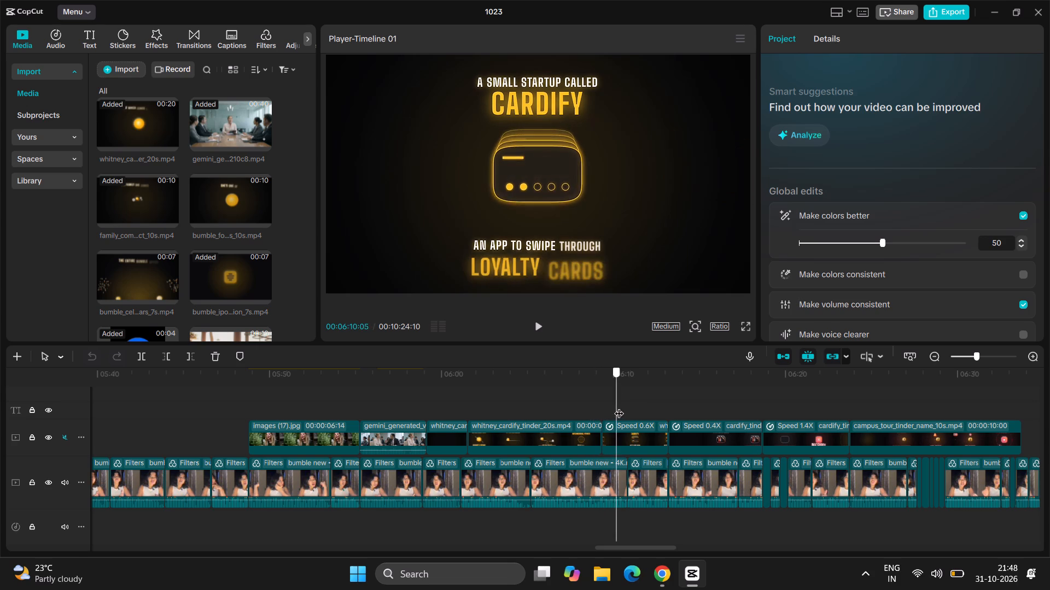
pyautogui.moveTo(619, 406); pyautogui.dragTo(678, 397)
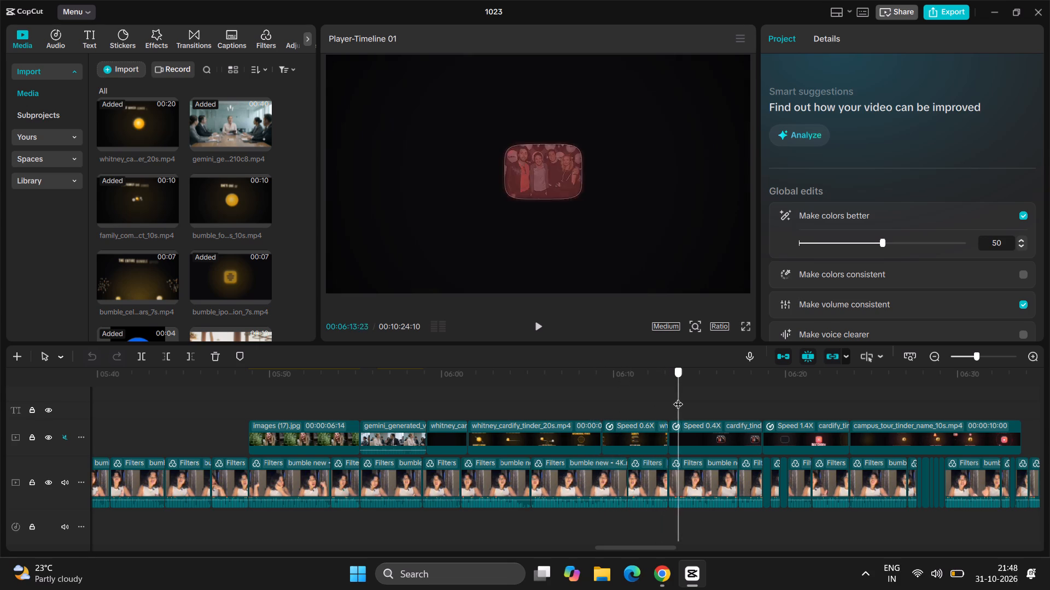
pyautogui.moveTo(678, 397); pyautogui.dragTo(718, 392)
pyautogui.press('space')
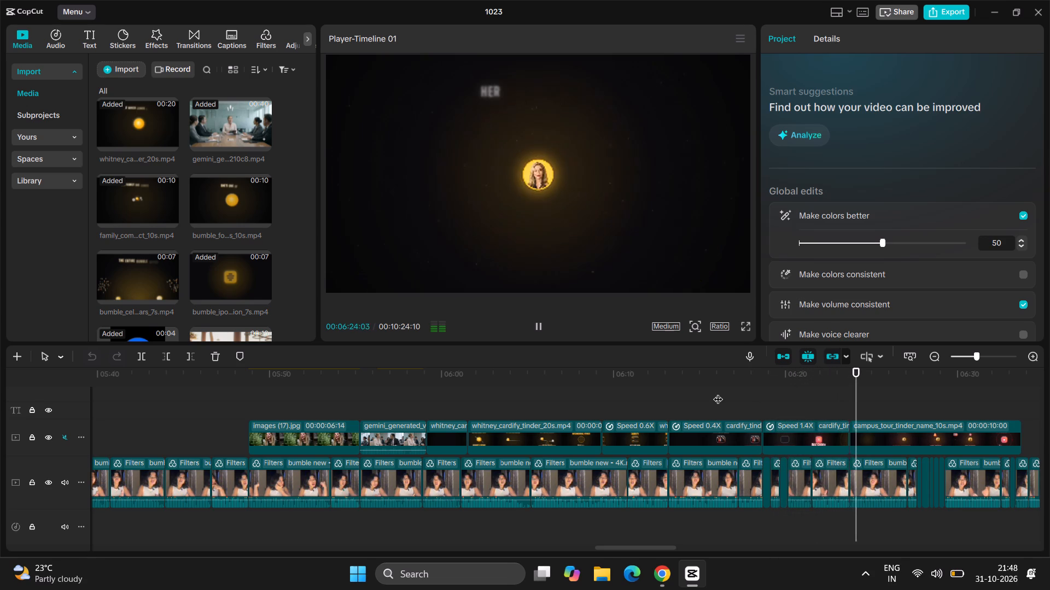
pyautogui.press('space')
# Examine the cut before the campus_tour clip in closer timeline detail, replaying from about 00:06:22 and pausing at 00:06:24:12.
pyautogui.scroll(1, 718, 392)
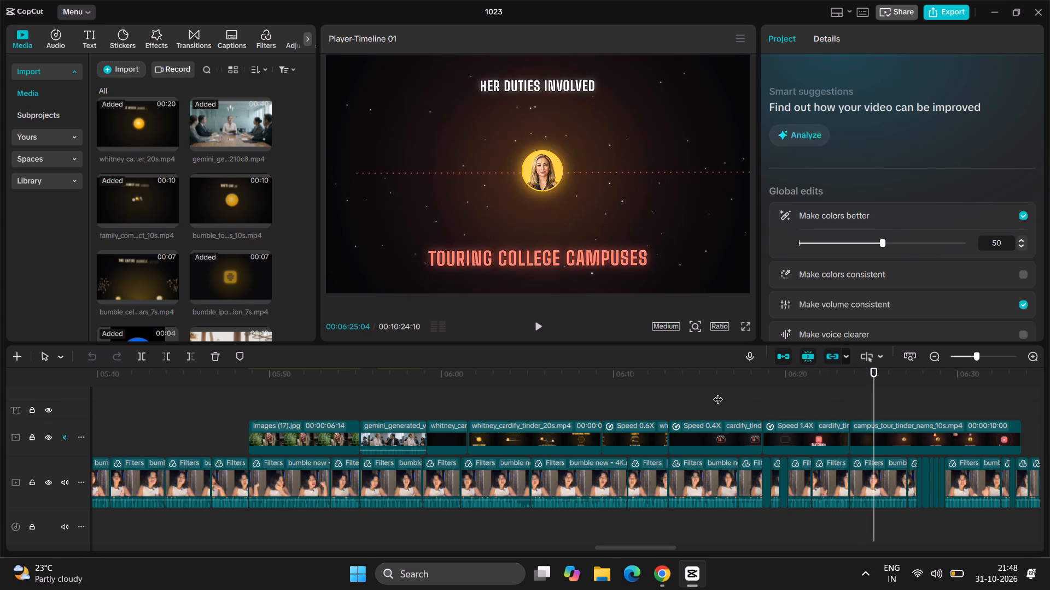
pyautogui.scroll(2, 718, 392)
pyautogui.keyDown('ctrl'); pyautogui.scroll(9, 718, 392); pyautogui.keyUp('ctrl')
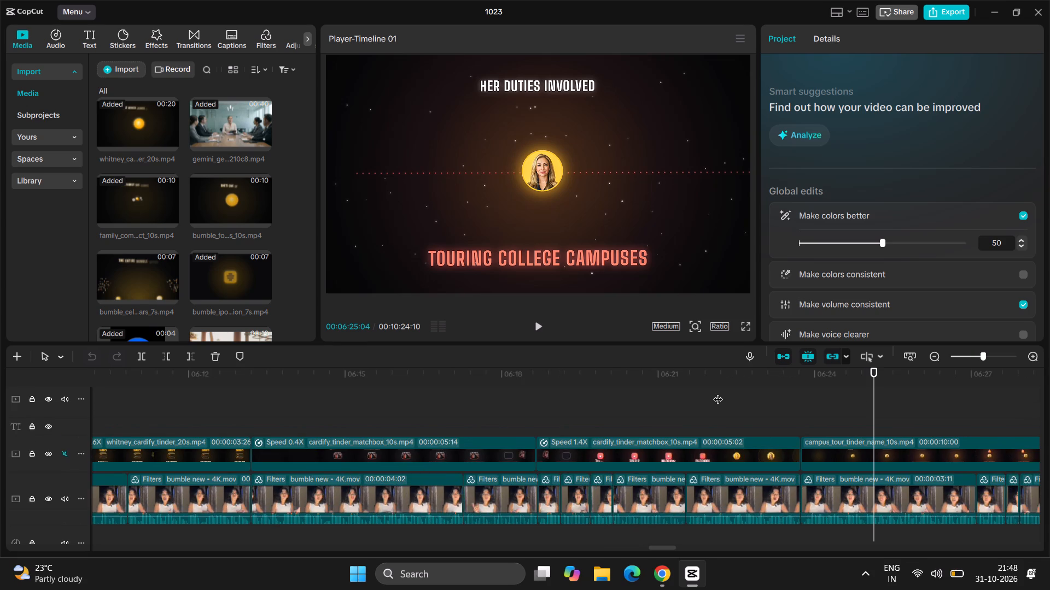
pyautogui.keyDown('ctrl'); pyautogui.scroll(7, 718, 392); pyautogui.keyUp('ctrl')
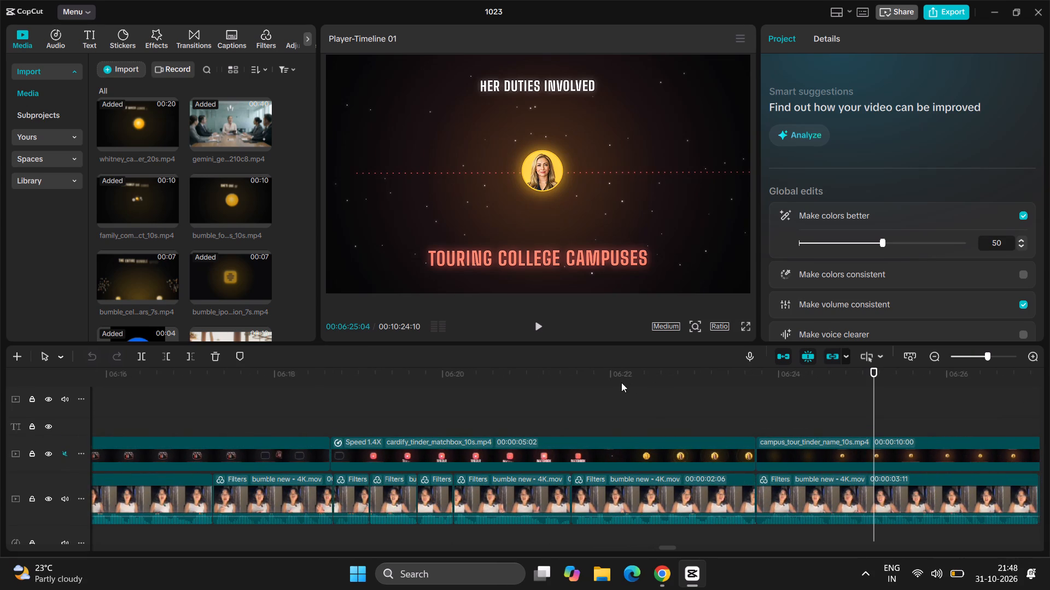
pyautogui.click(651, 414)
pyautogui.press('space')
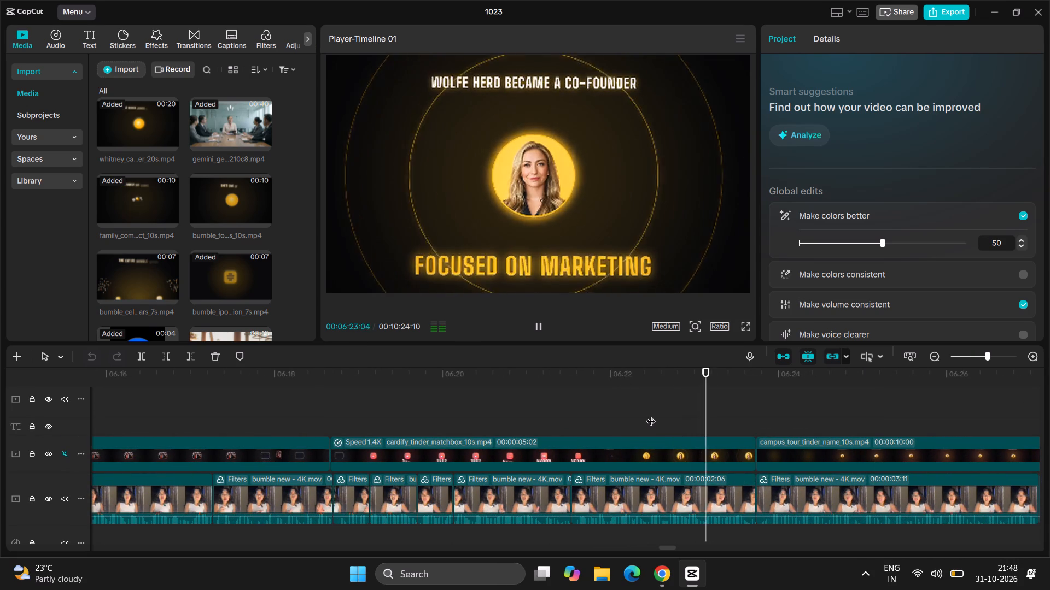
pyautogui.press('space')
pyautogui.press('space')
pyautogui.press('space')
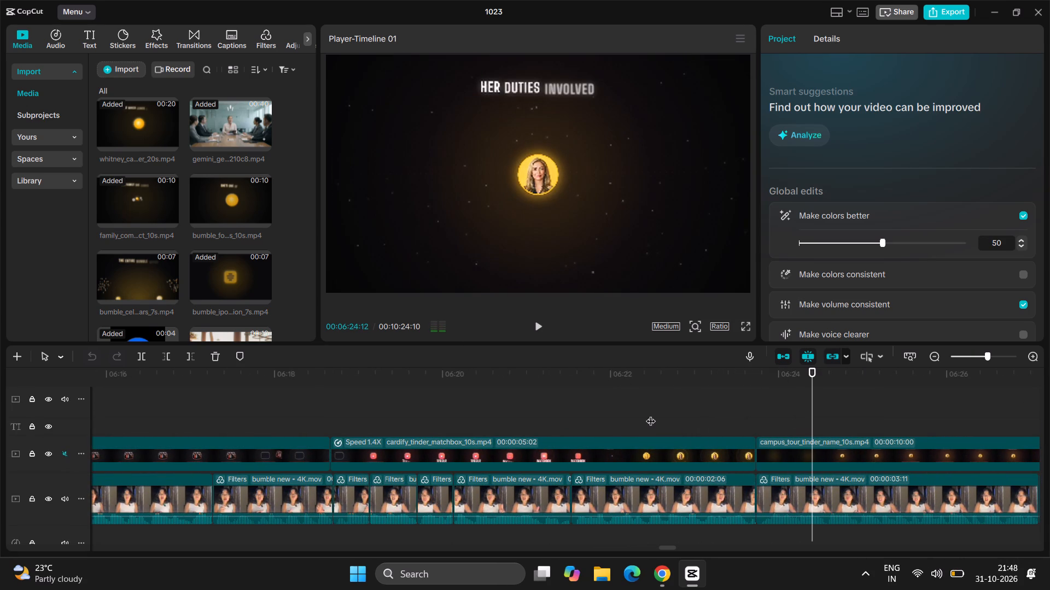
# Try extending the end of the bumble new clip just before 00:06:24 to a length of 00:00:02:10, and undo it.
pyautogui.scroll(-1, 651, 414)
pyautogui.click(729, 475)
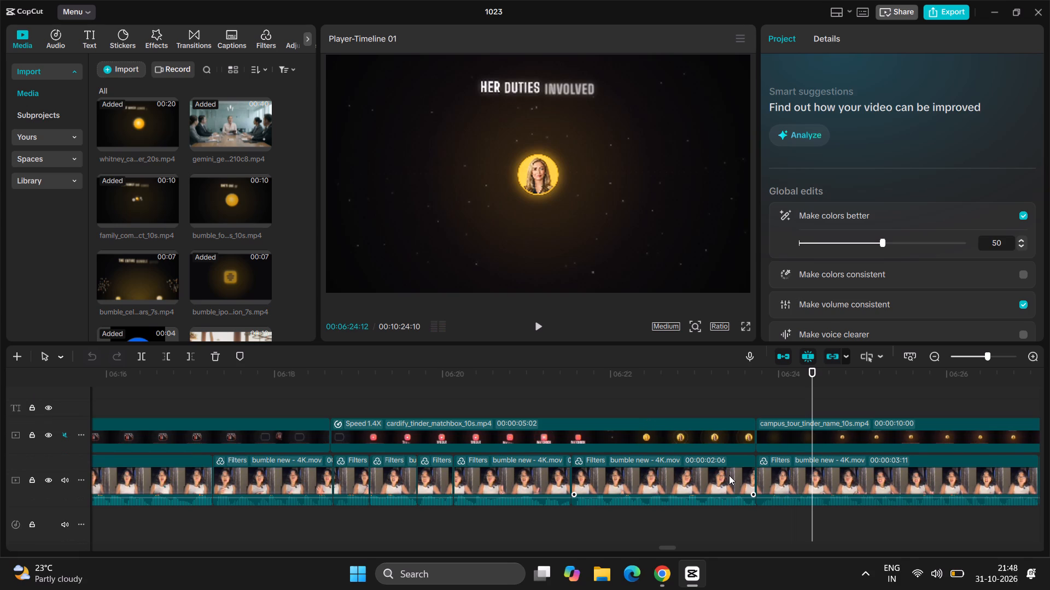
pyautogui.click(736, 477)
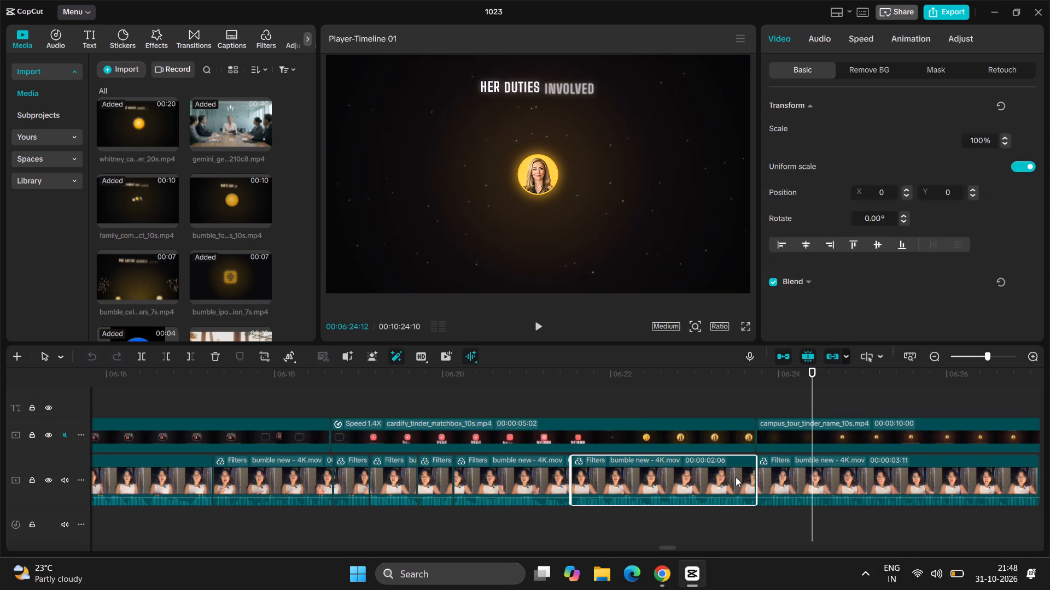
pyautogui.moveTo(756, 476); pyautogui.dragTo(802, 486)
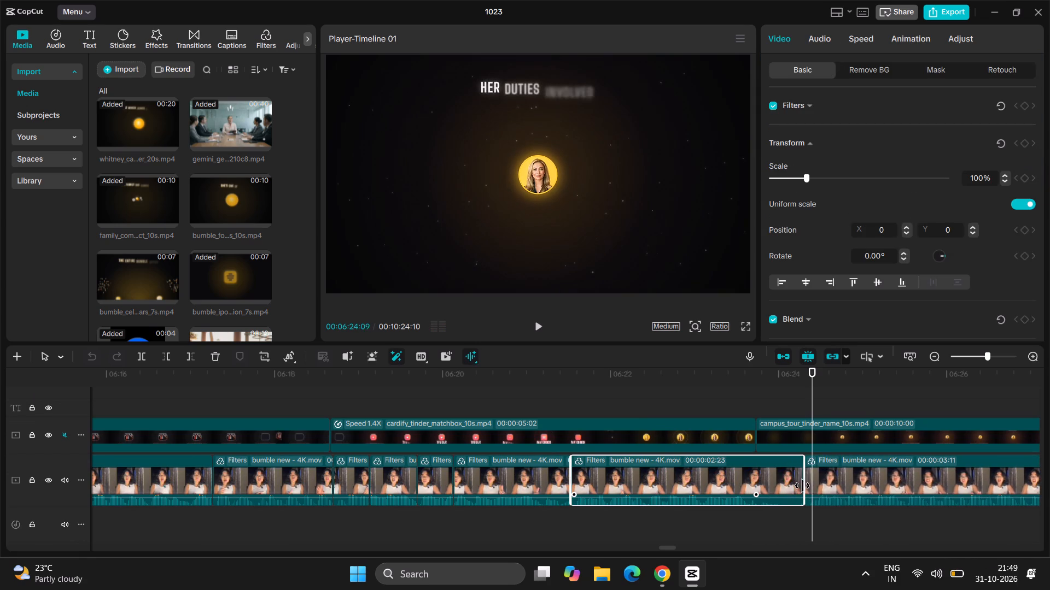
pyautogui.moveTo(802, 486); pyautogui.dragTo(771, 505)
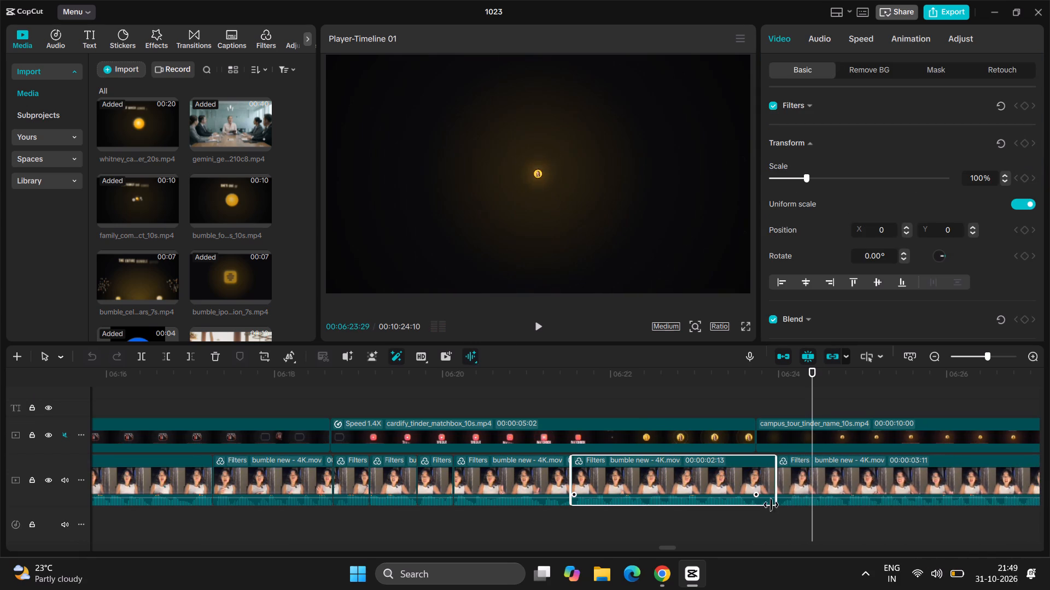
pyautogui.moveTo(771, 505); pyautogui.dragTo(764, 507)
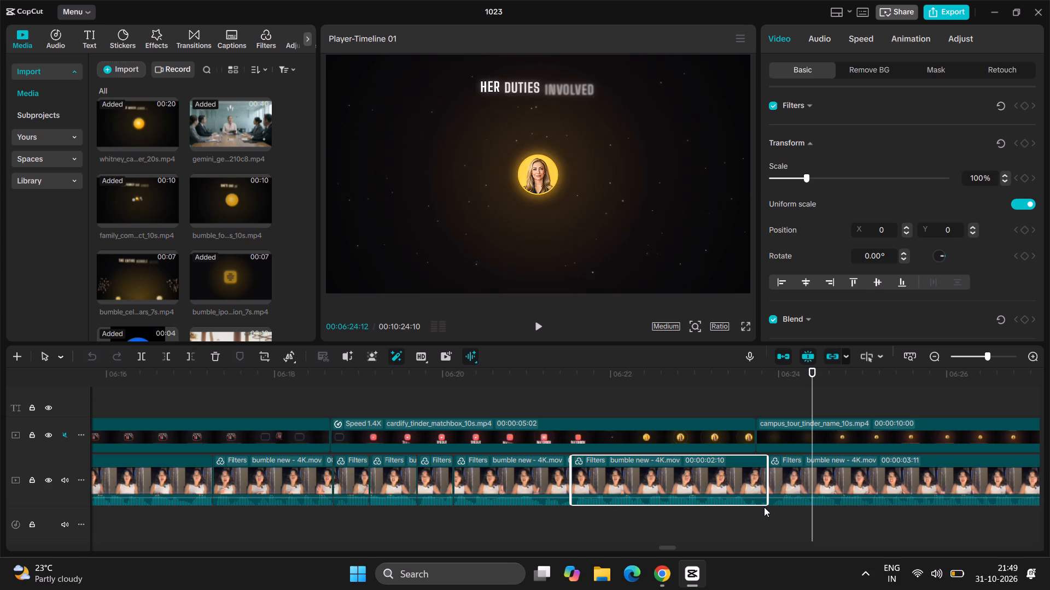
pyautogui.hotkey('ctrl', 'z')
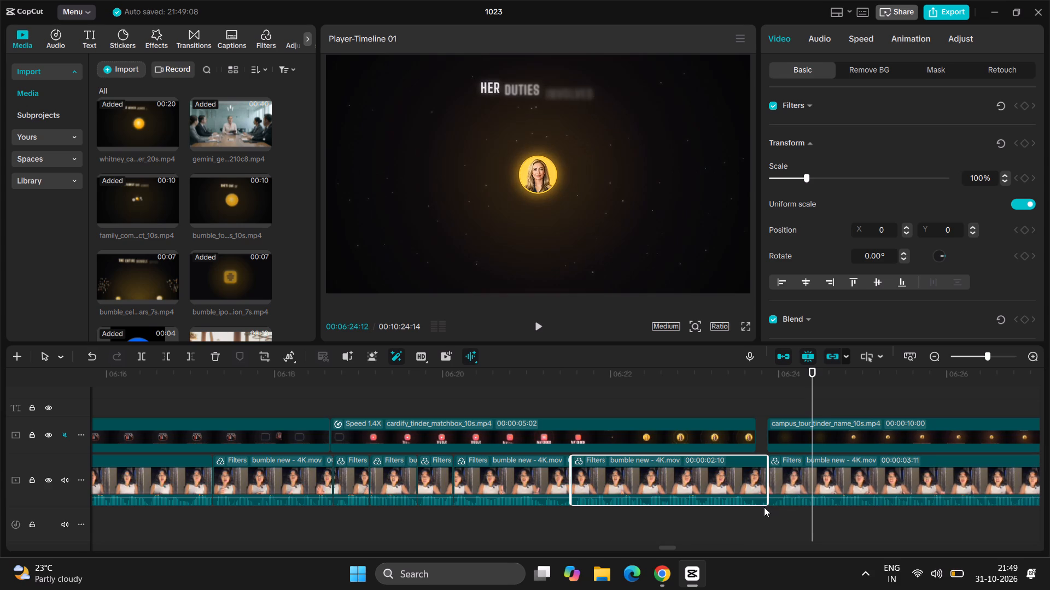
# Replay the cut before the campus_tour clip from about 00:06:23, pausing at 00:06:24:04.
pyautogui.click(732, 394)
pyautogui.press('space')
pyautogui.press('space')
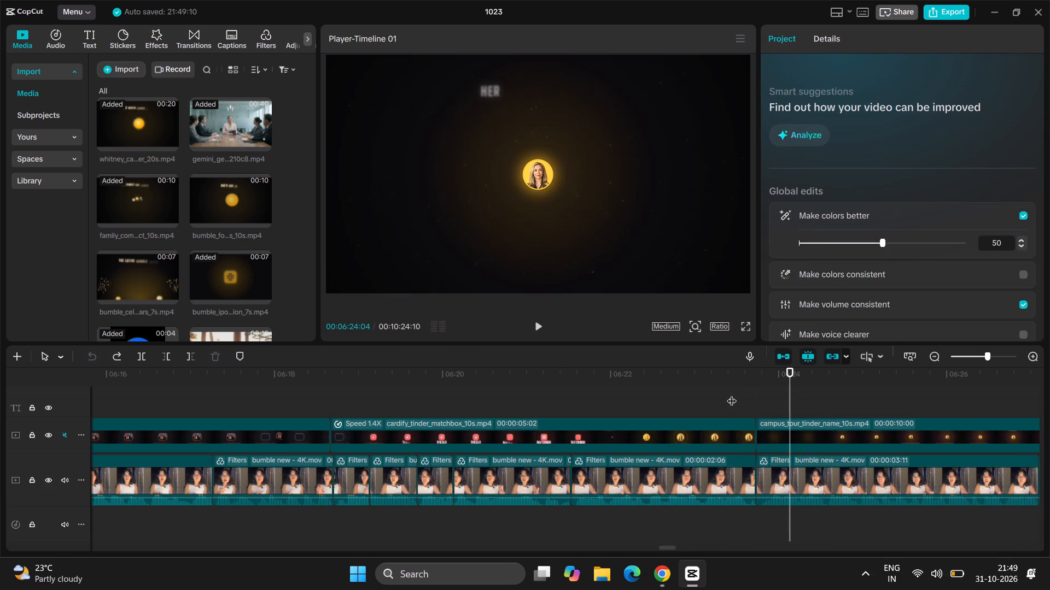
# Extend the start of the bumble new clip beneath the campus_tour clip to a length of 00:00:04:15.
pyautogui.click(777, 463)
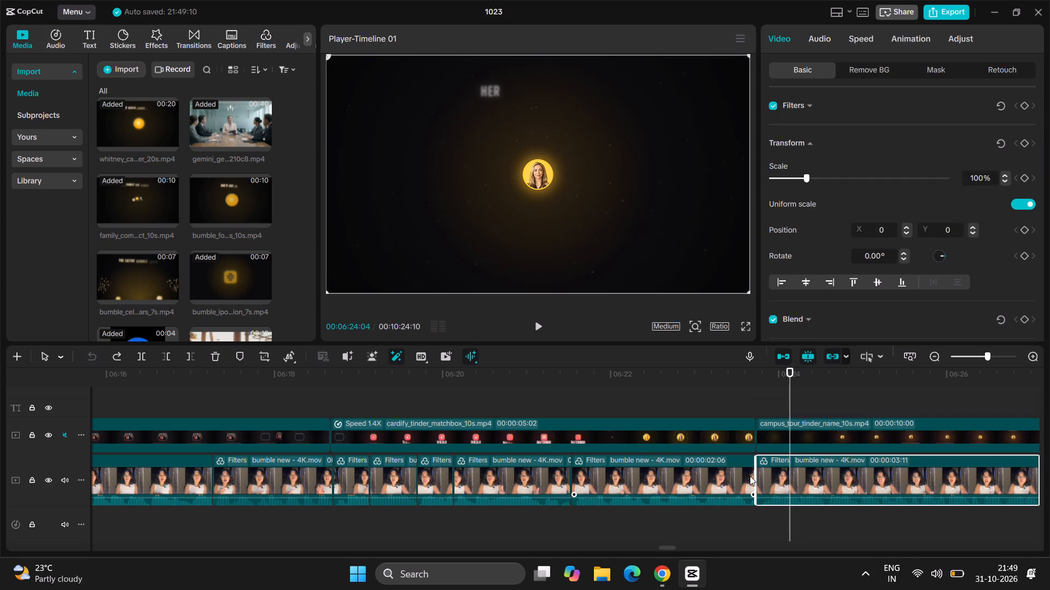
pyautogui.moveTo(755, 475); pyautogui.dragTo(725, 479)
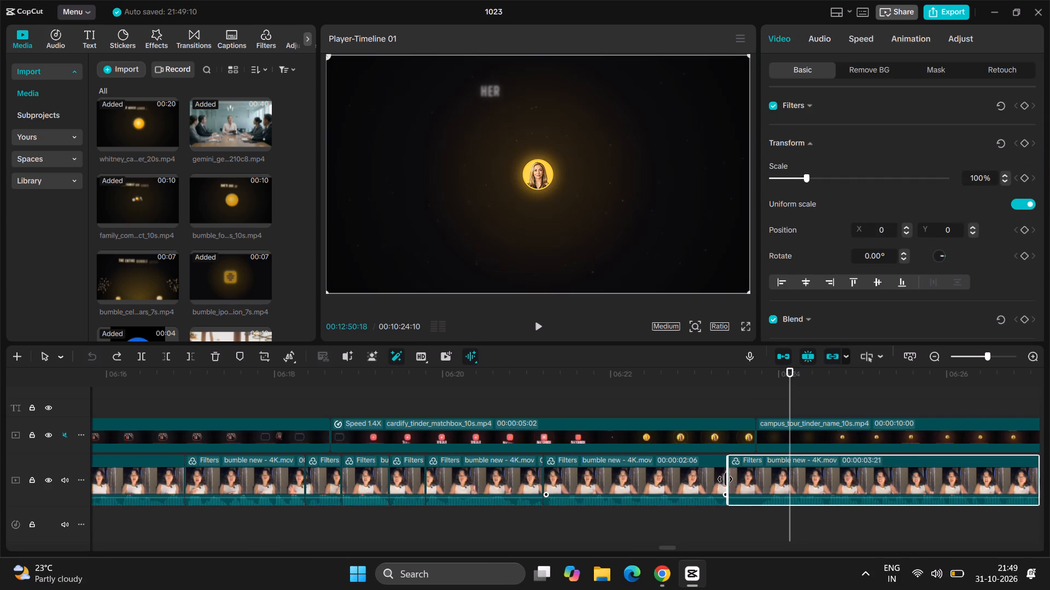
pyautogui.moveTo(725, 479); pyautogui.dragTo(661, 485)
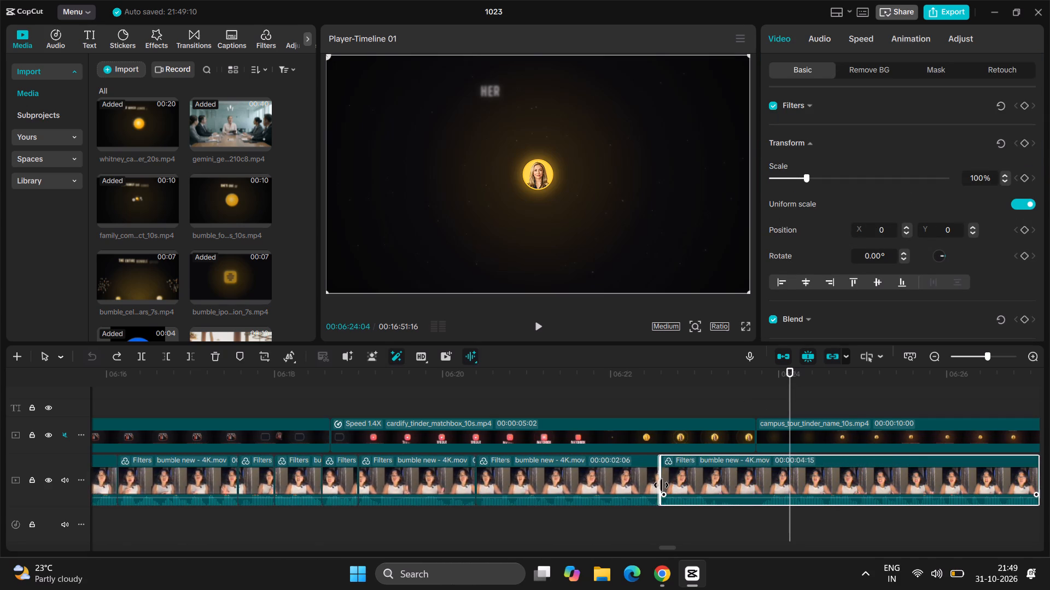
# Replay the cut before the campus_tour clip from about 00:06:23, pausing at 00:06:24:21 and 00:06:25:17 to check the extended start.
pyautogui.click(689, 371)
pyautogui.press('space')
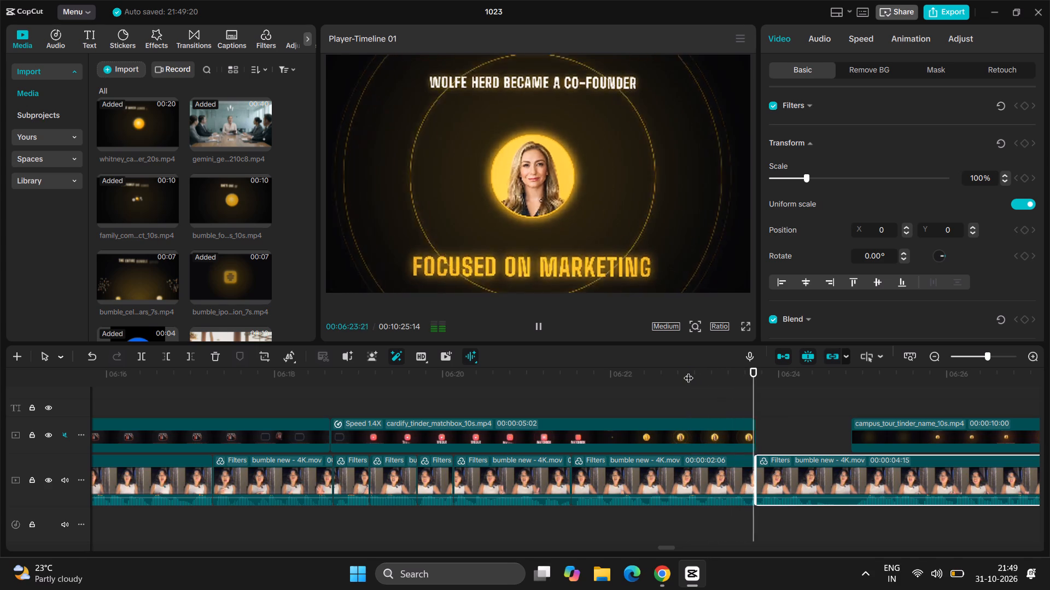
pyautogui.press('space')
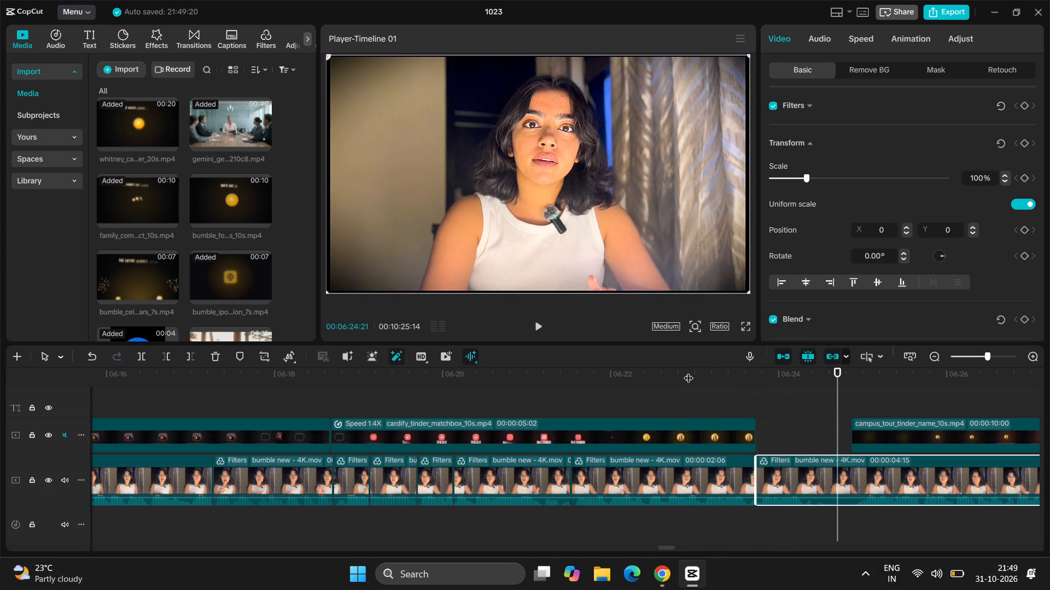
pyautogui.press('space')
pyautogui.press('space')
pyautogui.press('space')
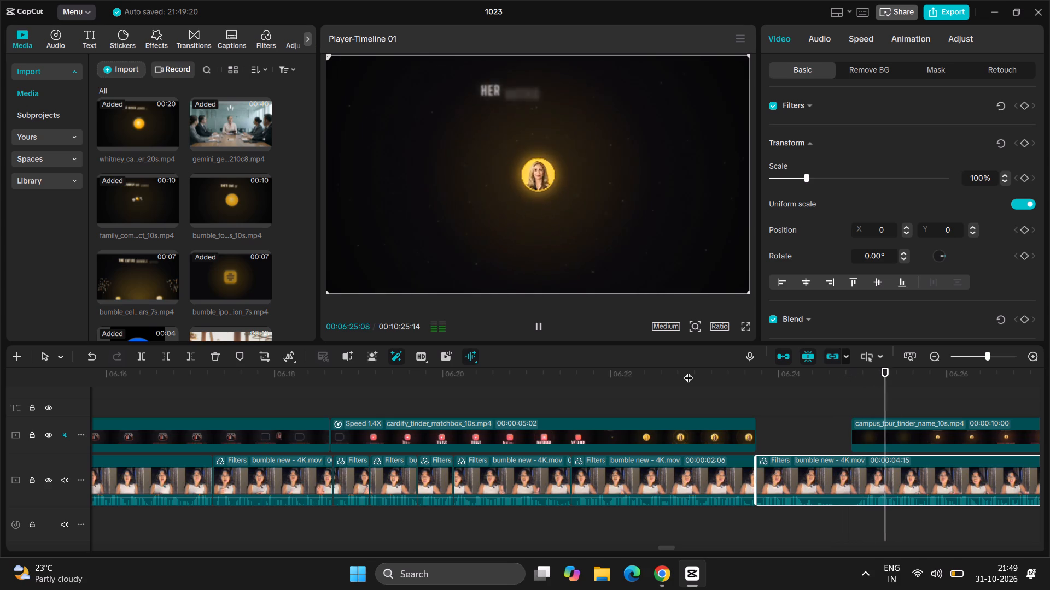
pyautogui.press('space')
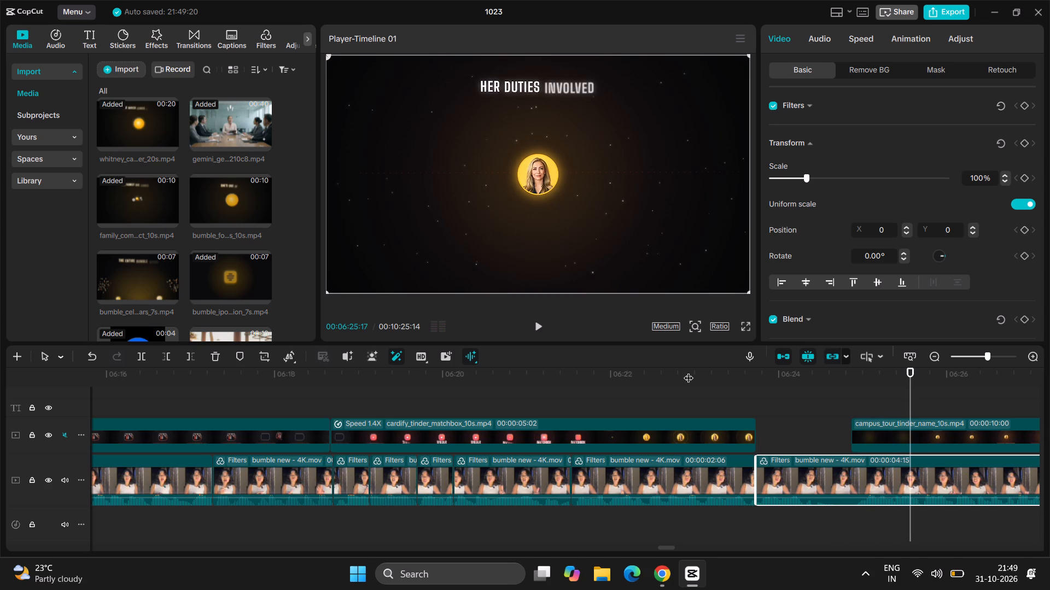
# Undo the extension of the bumble new clip's start beneath the campus_tour clip.
pyautogui.hotkey('ctrl', 'z')
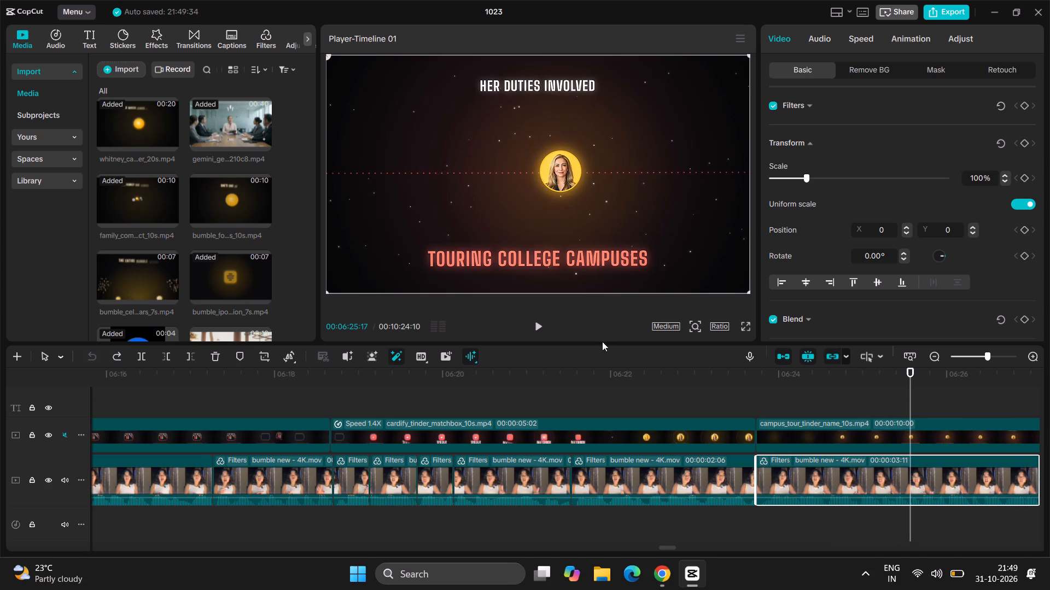
# Review the campus_tour section from about 00:06:22, pausing at 00:06:29:26 and again at 00:06:32:15.
pyautogui.click(660, 367)
pyautogui.press('space')
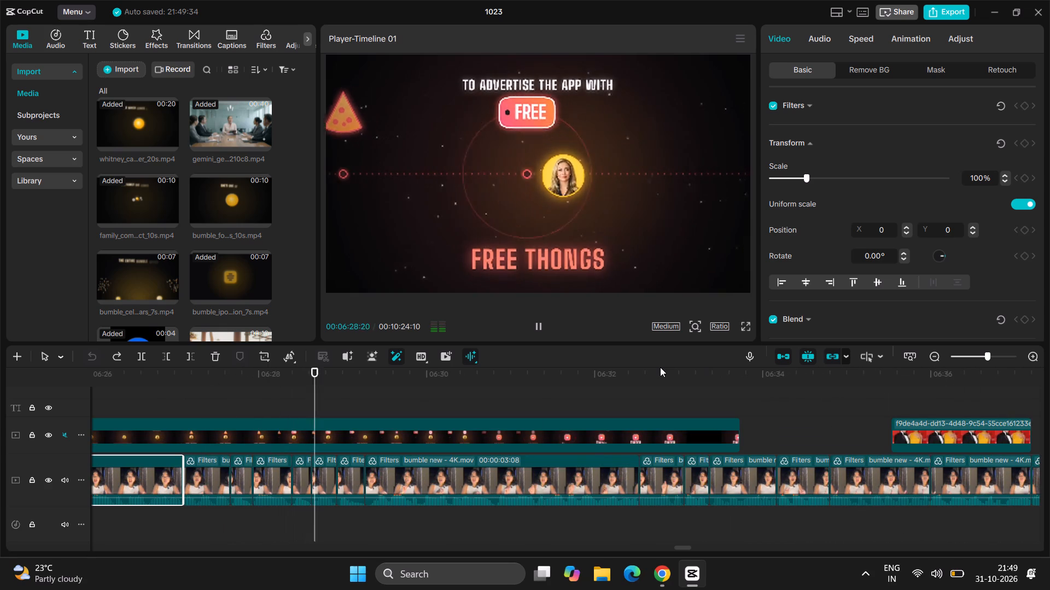
pyautogui.press('space')
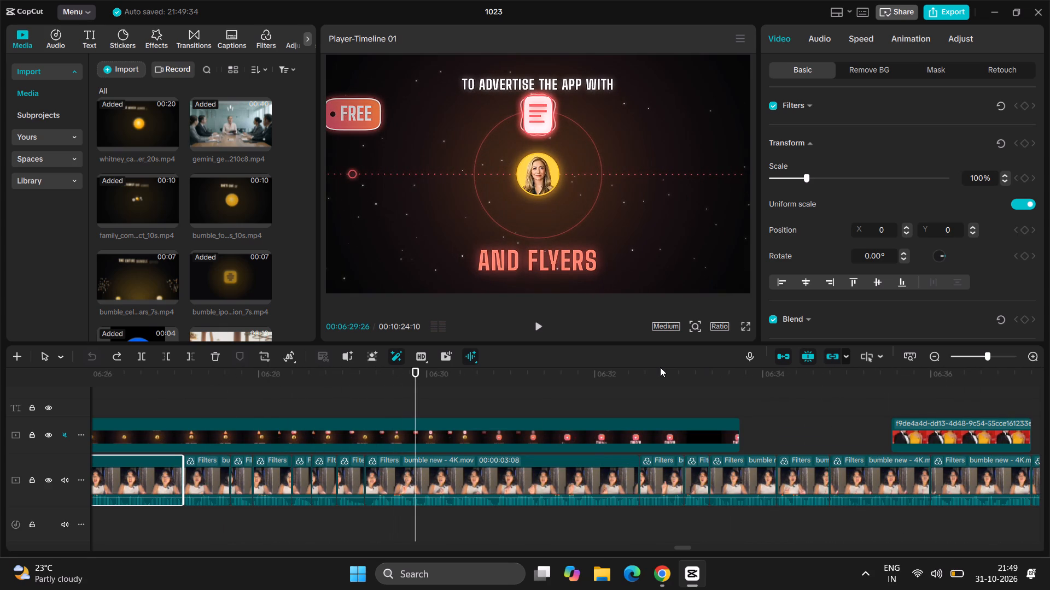
pyautogui.hscroll(1, 660, 367)
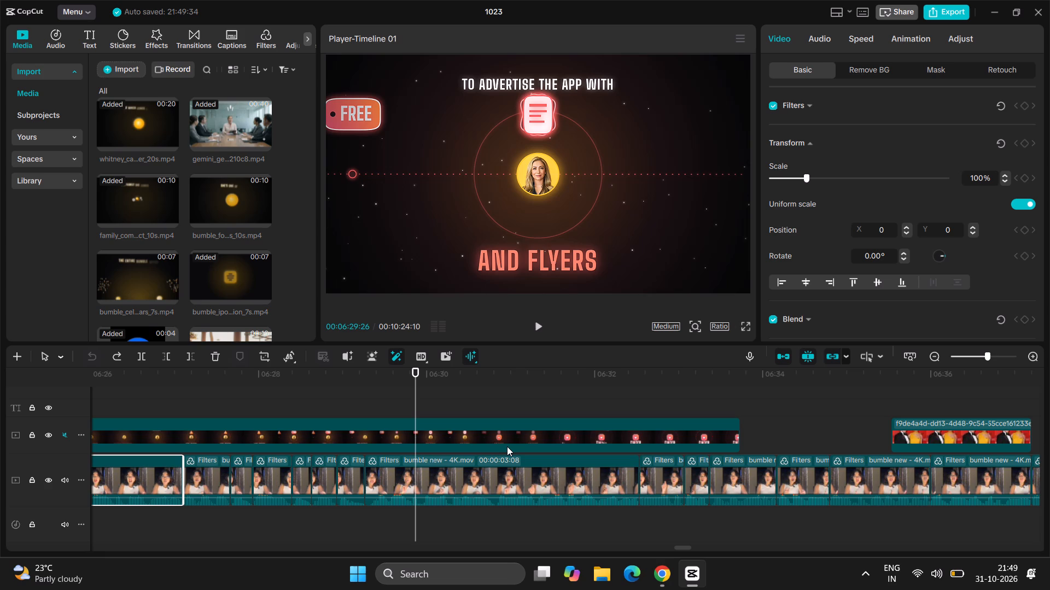
pyautogui.hscroll(1, 425, 476)
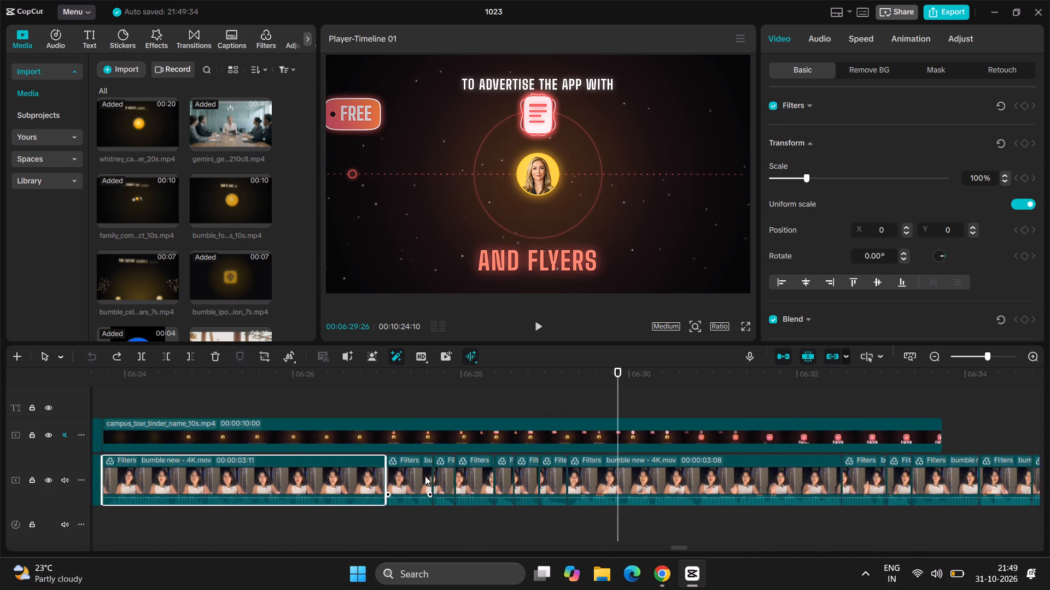
pyautogui.hscroll(1, 425, 476)
pyautogui.press('space')
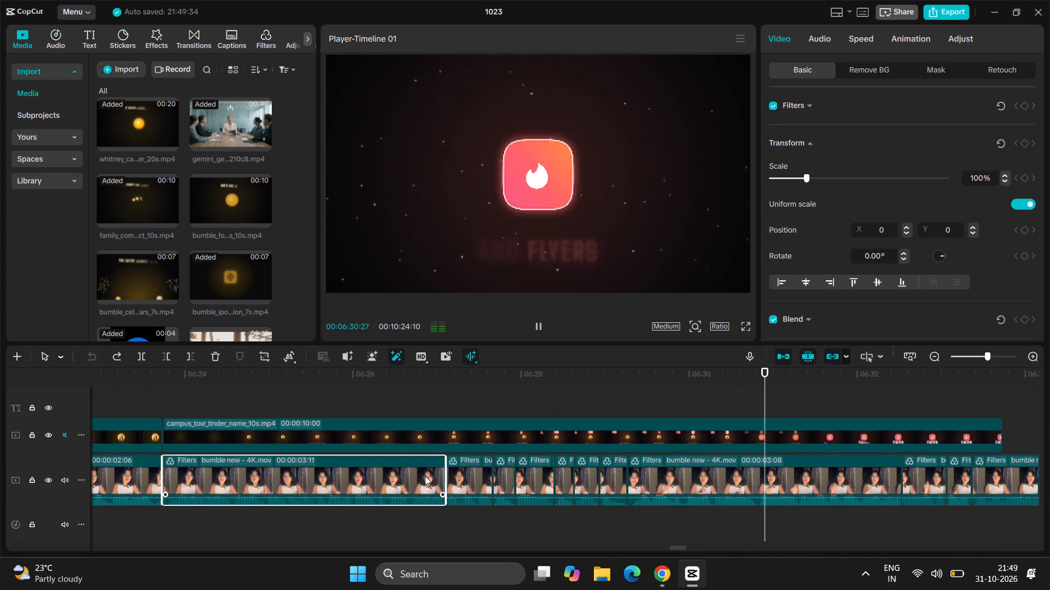
pyautogui.press('space')
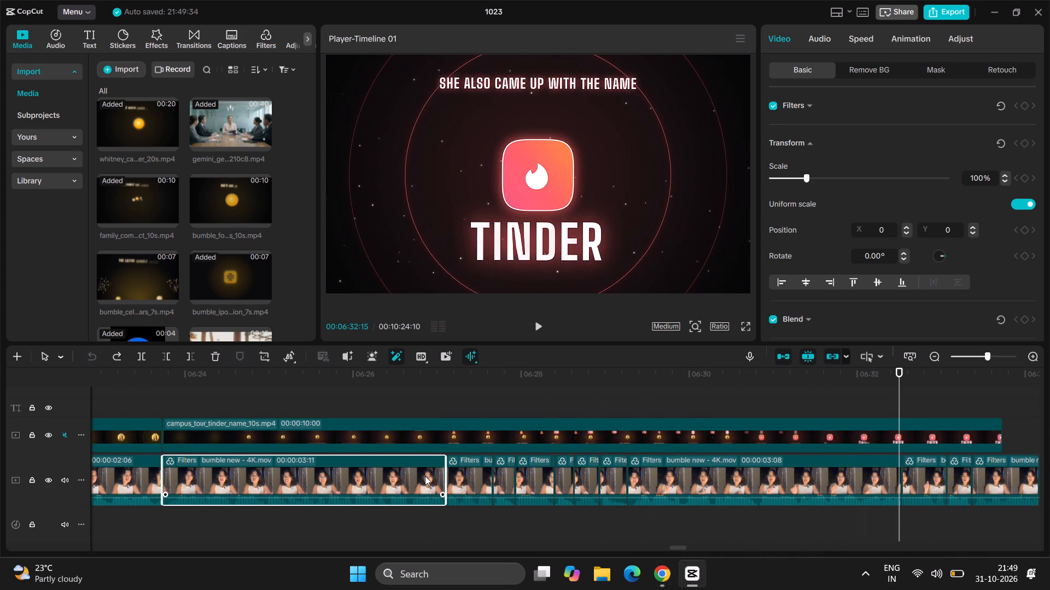
# Replay from 00:06:27:16 to find the cut point, and split the bumble new clip beneath campus_tour at 00:06:29:14.
pyautogui.click(483, 393)
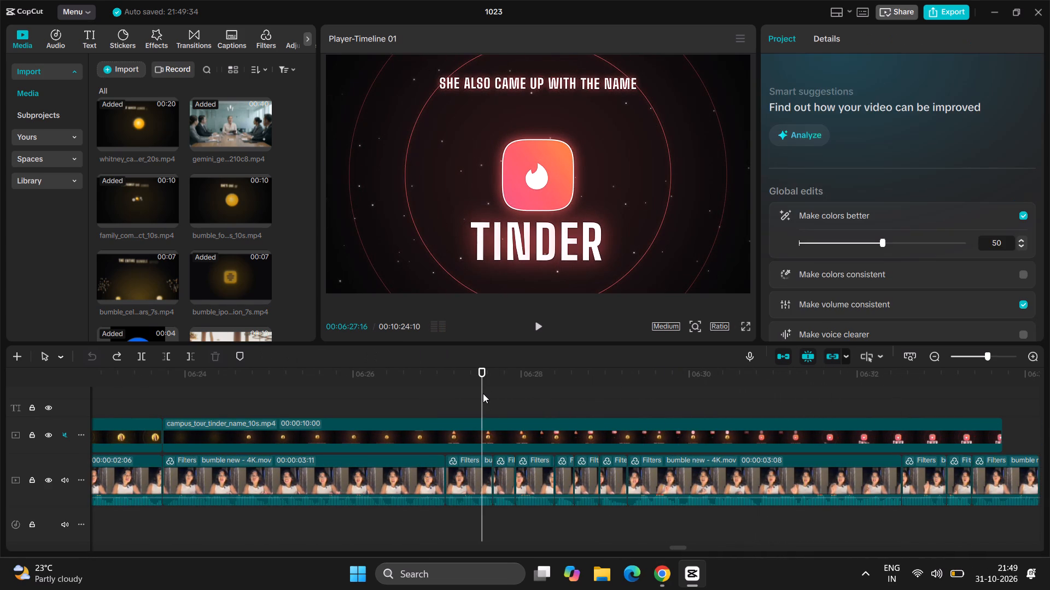
pyautogui.press('space')
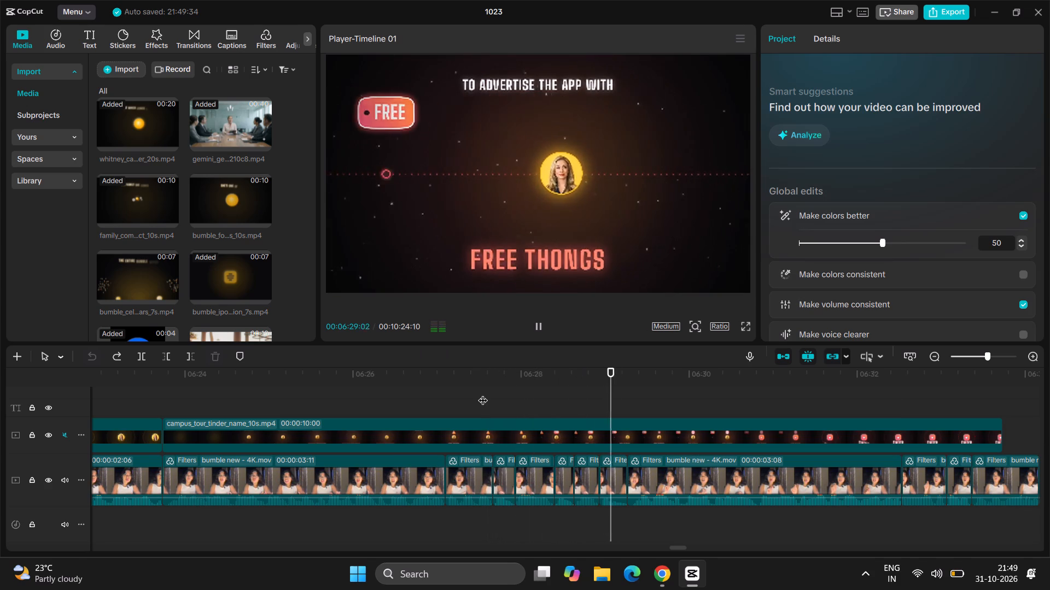
pyautogui.press('space')
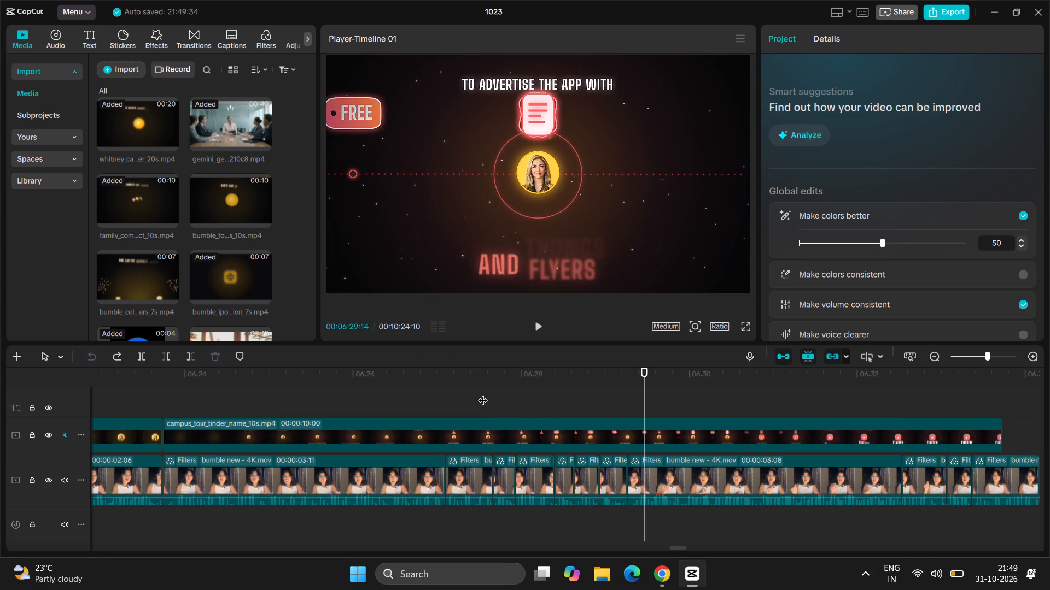
pyautogui.hotkey('ctrl', 'b')
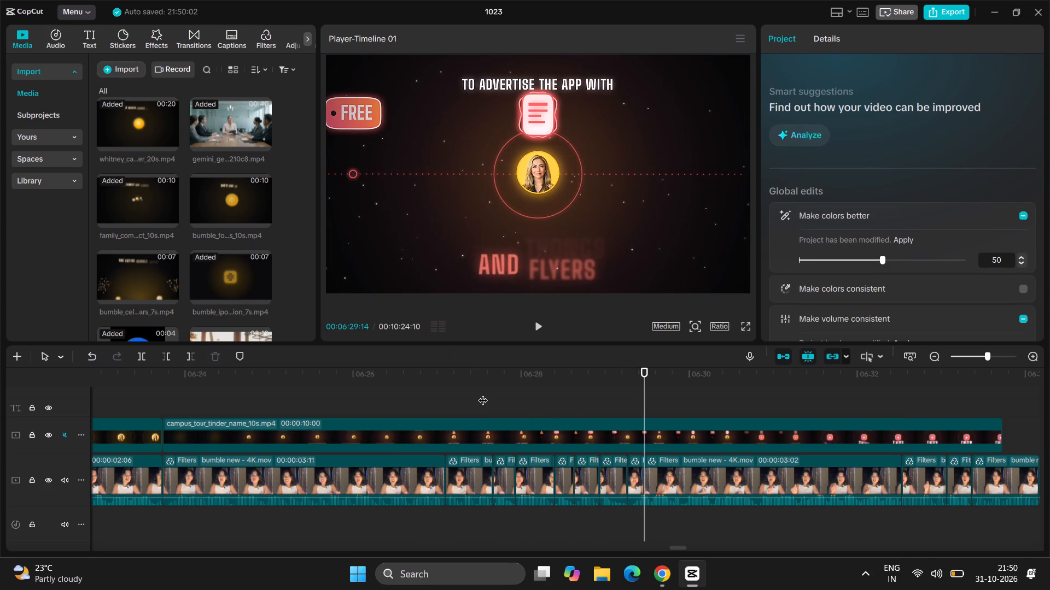
# Replay the campus_tour section from about 00:06:25 past the new split, pausing at 00:06:26:18, 00:06:28:08 and 00:06:29:19.
pyautogui.click(268, 392)
pyautogui.press('space')
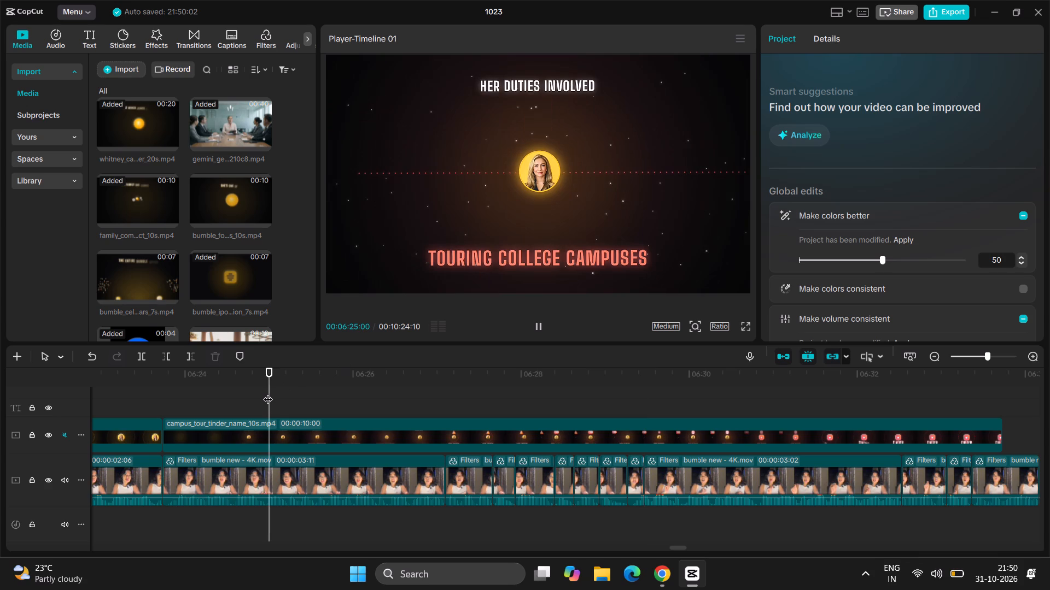
pyautogui.press('space')
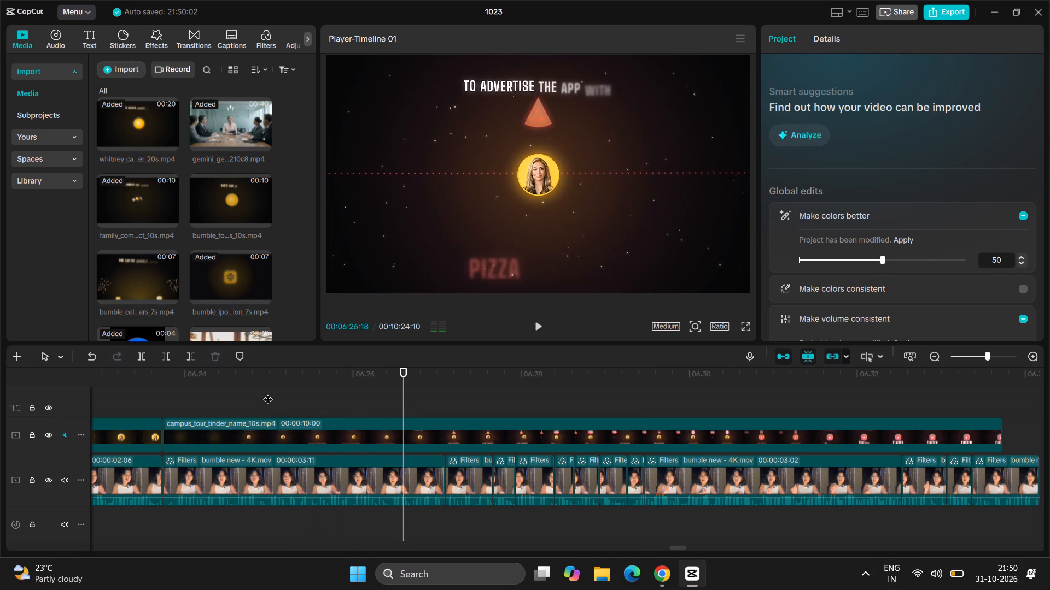
pyautogui.press('space')
pyautogui.press('space')
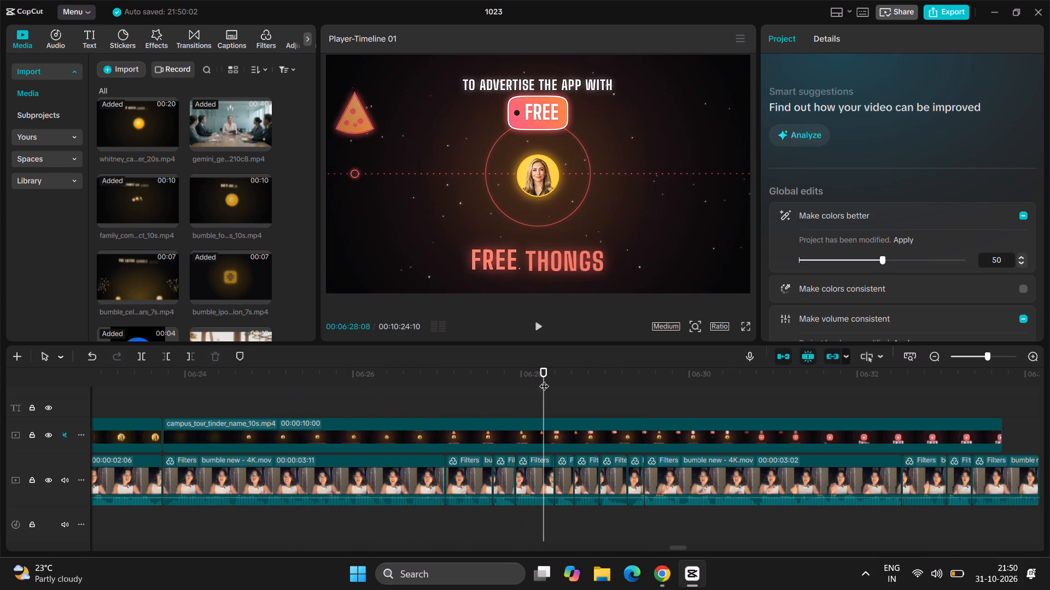
pyautogui.press('space')
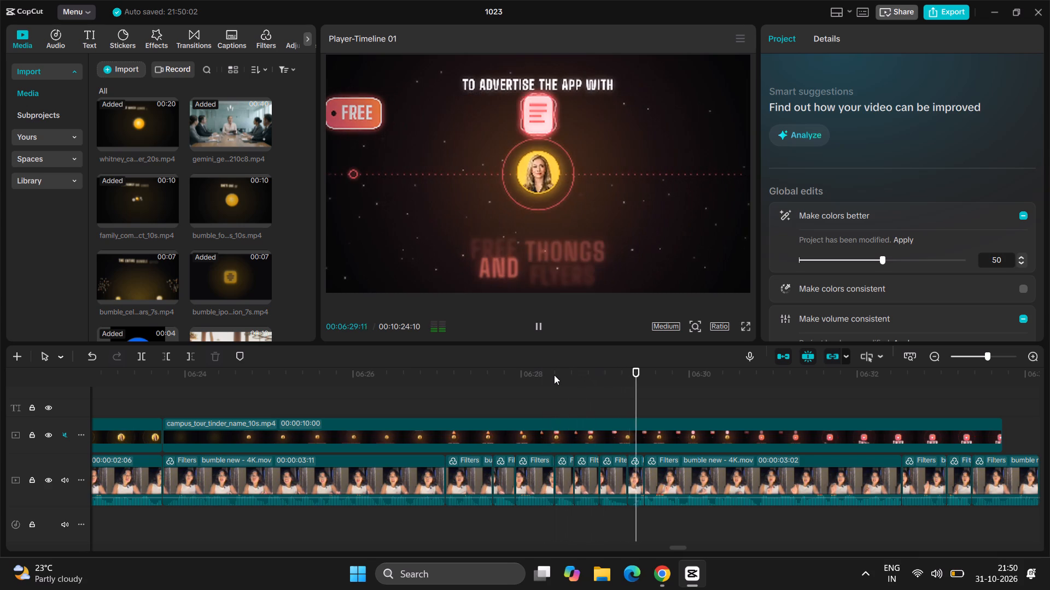
pyautogui.press('space')
pyautogui.press('space')
pyautogui.press('space')
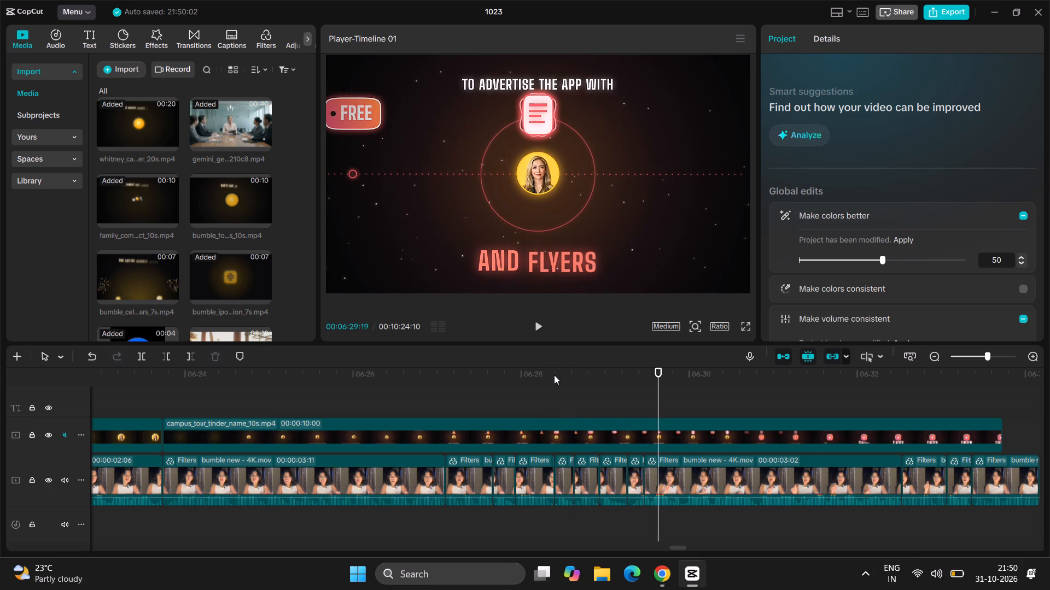
# Replay the short bumble new clips before the new split from about 00:06:28, pausing at 00:06:29:02.
pyautogui.click(558, 390)
pyautogui.press('space')
pyautogui.press('space')
pyautogui.press('space')
pyautogui.press('space')
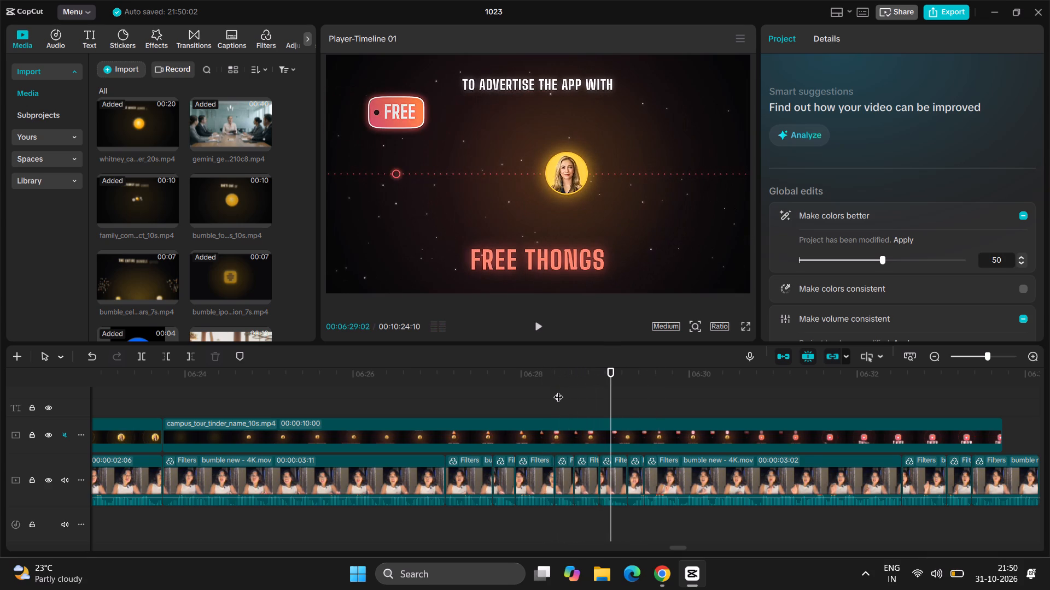
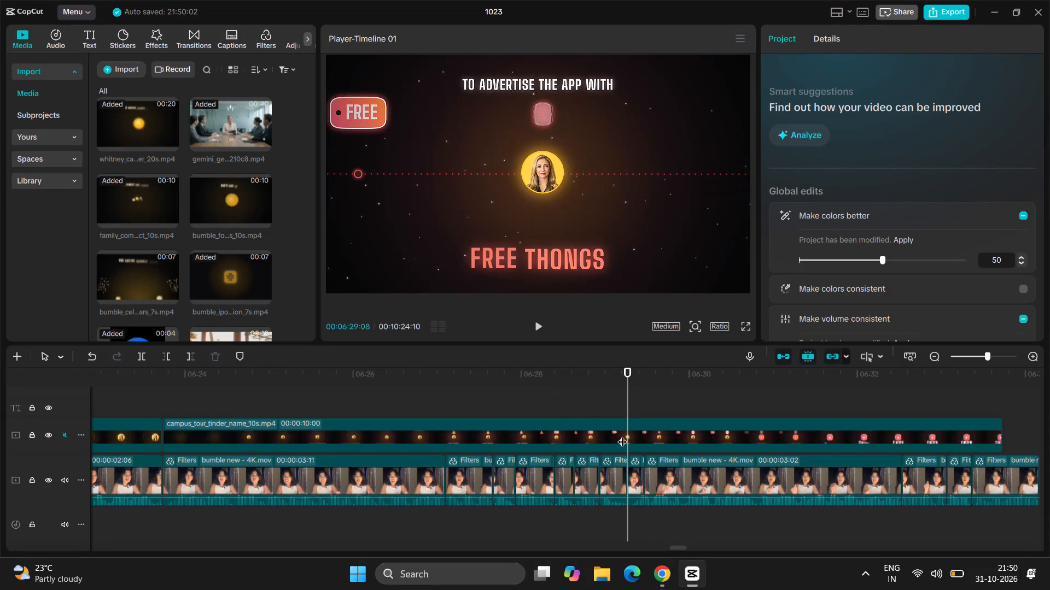
# Replay the campus_tour section from 00:06:30:05 and again from 00:06:29:14, pausing at 00:06:31:16 and 00:06:30:05.
pyautogui.moveTo(623, 396); pyautogui.dragTo(702, 399)
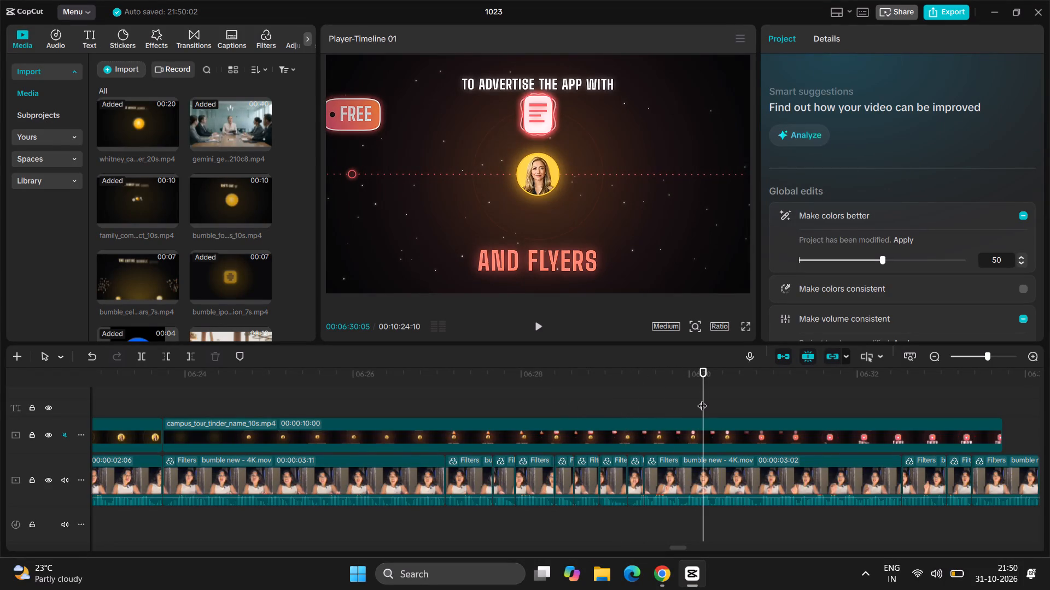
pyautogui.press('space')
pyautogui.press('space')
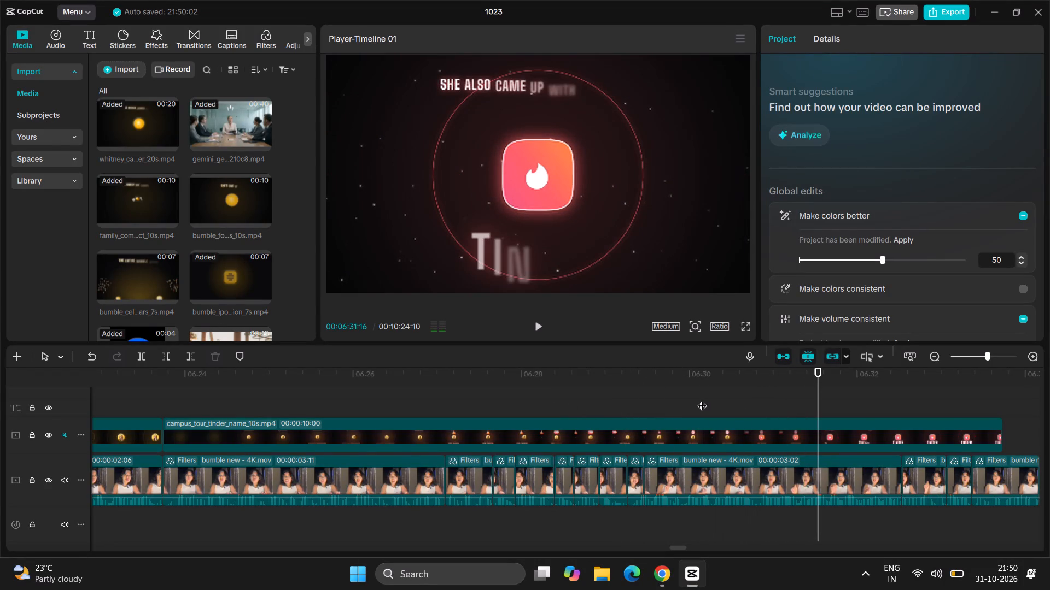
pyautogui.click(660, 426)
pyautogui.click(643, 396)
pyautogui.press('space')
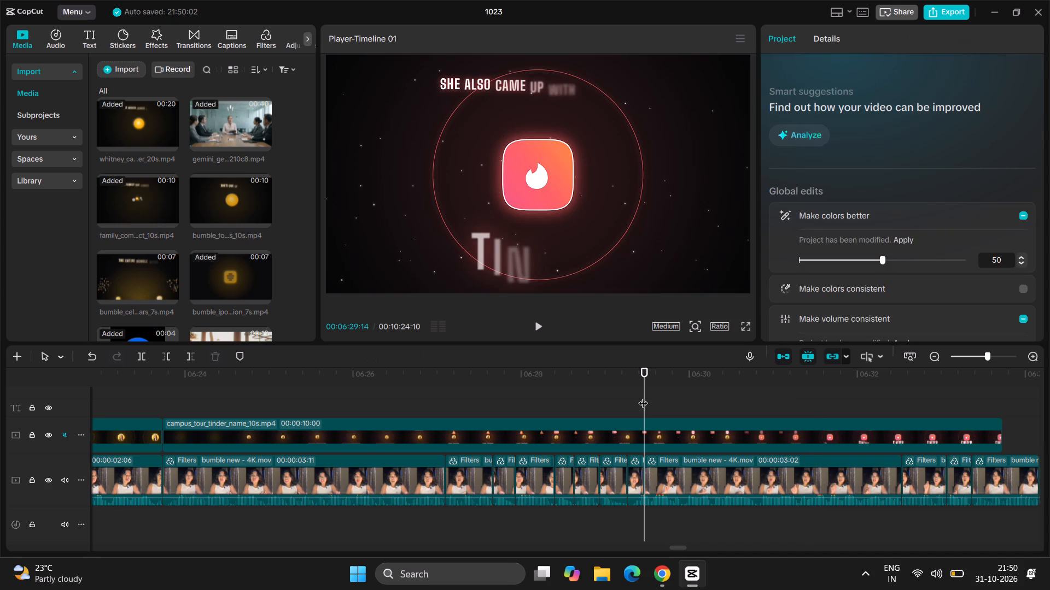
pyautogui.press('space')
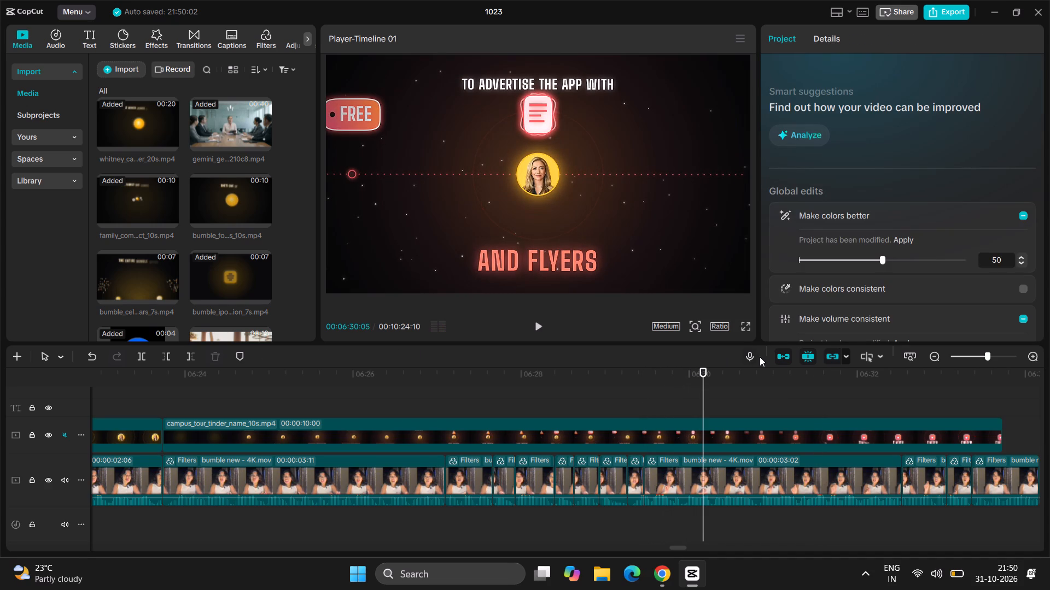
# Play on past 00:06:30:05 to find the cut point, and split the bumble new clip beneath campus_tour at 00:06:30:10.
pyautogui.press('space')
pyautogui.press('space')
pyautogui.press('space')
pyautogui.press('space')
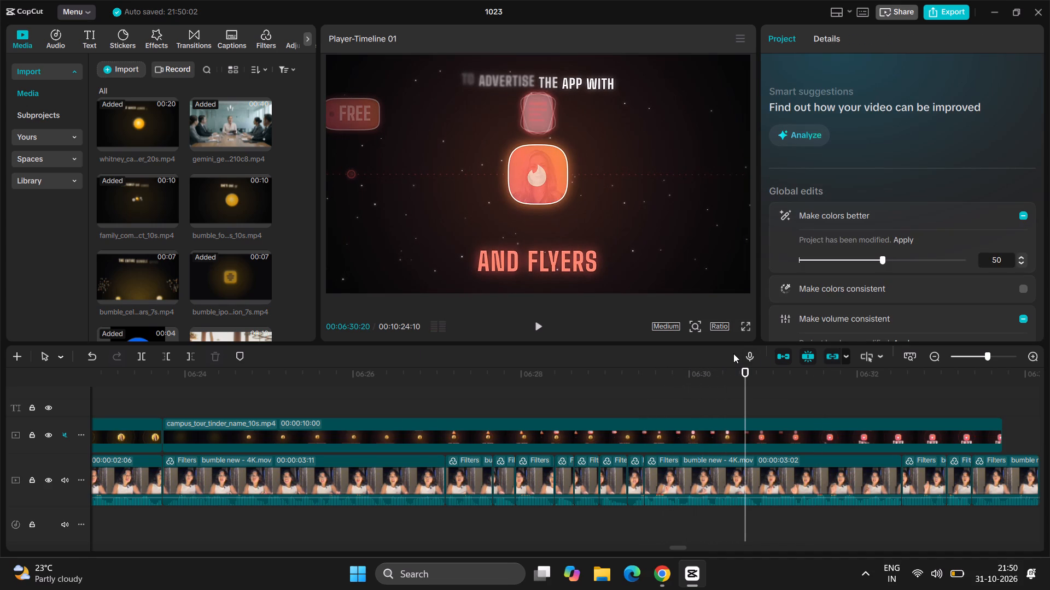
pyautogui.press('Left')
pyautogui.press('Left')
pyautogui.press('Left')
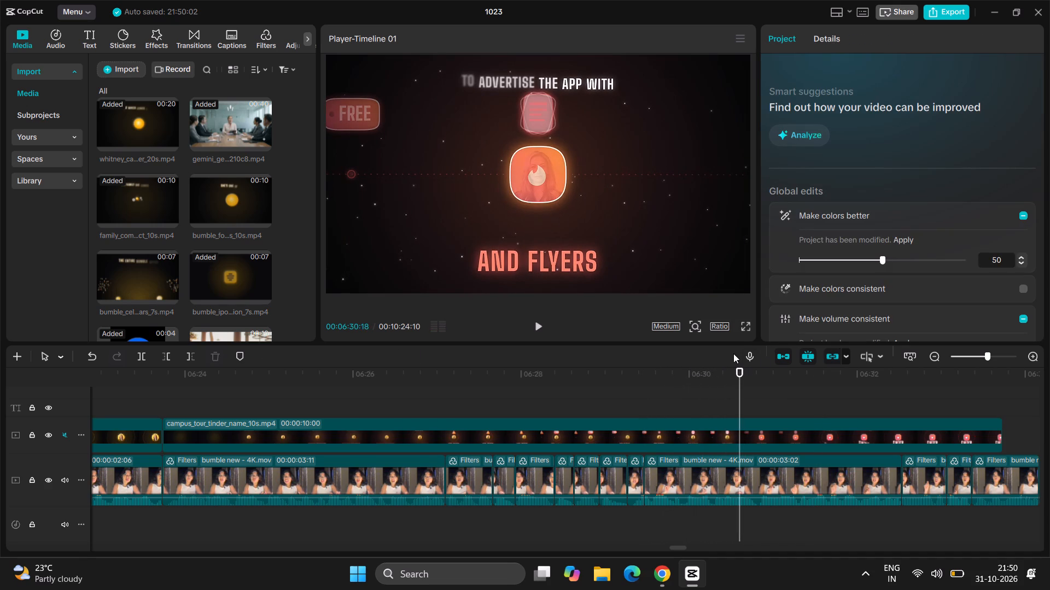
pyautogui.press('Left')
pyautogui.press('Left')
pyautogui.press('Left')
pyautogui.press('Left')
pyautogui.press('Left')
pyautogui.press('Left')
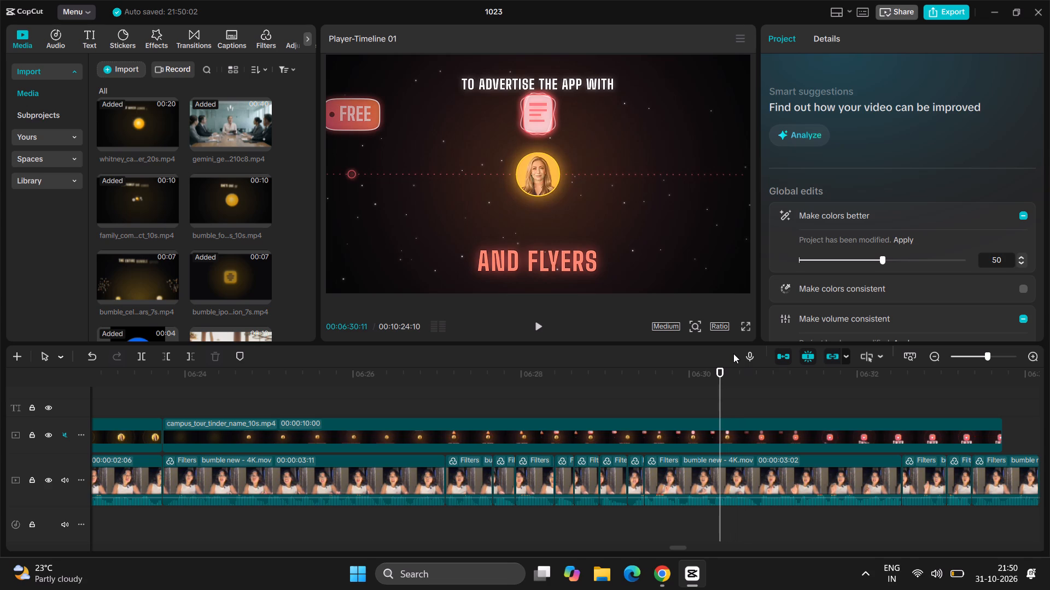
pyautogui.press('Left')
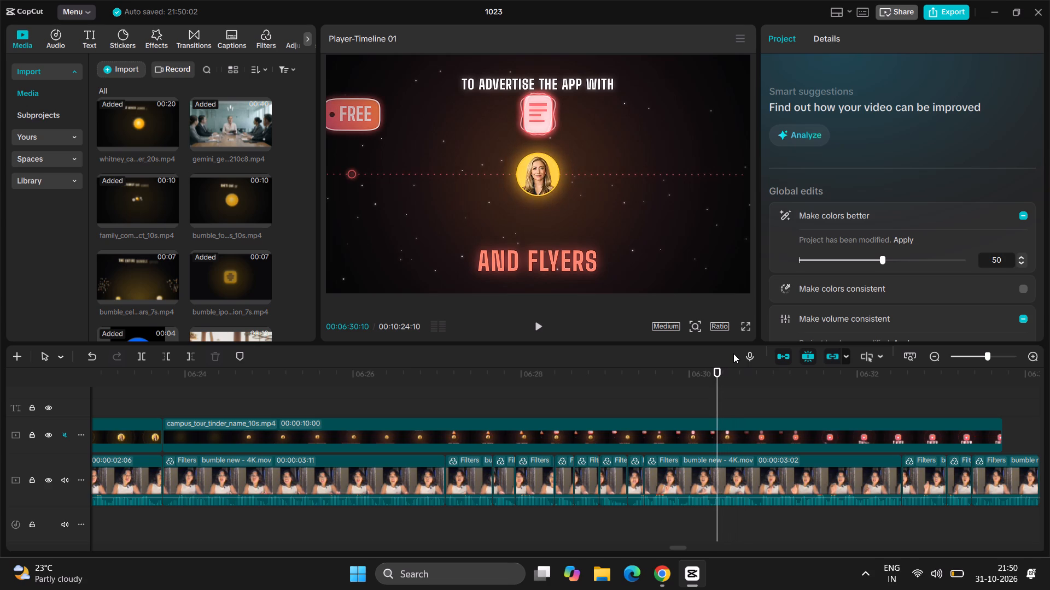
pyautogui.hotkey('ctrl', 'b')
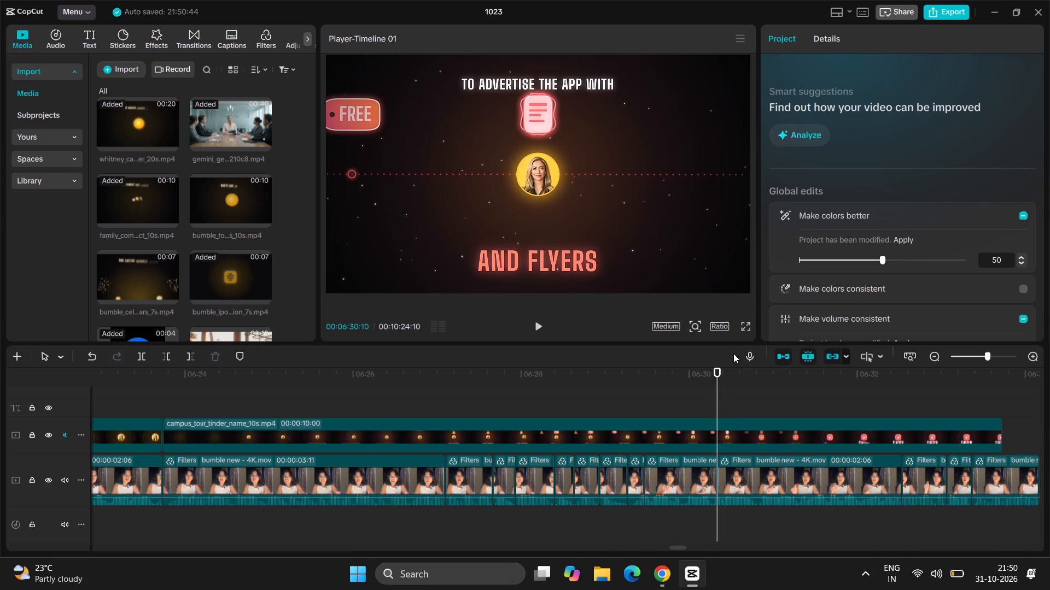
# Split the campus_tour_tinder_name clip at 00:06:30:10, in line with the cut below it.
pyautogui.click(691, 438)
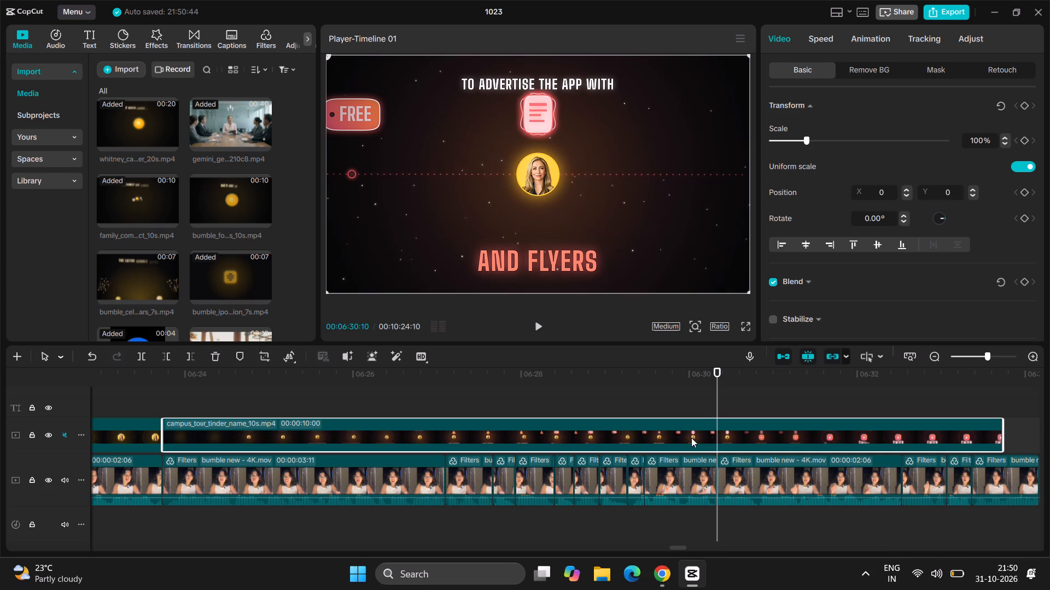
pyautogui.hotkey('ctrl', 'b')
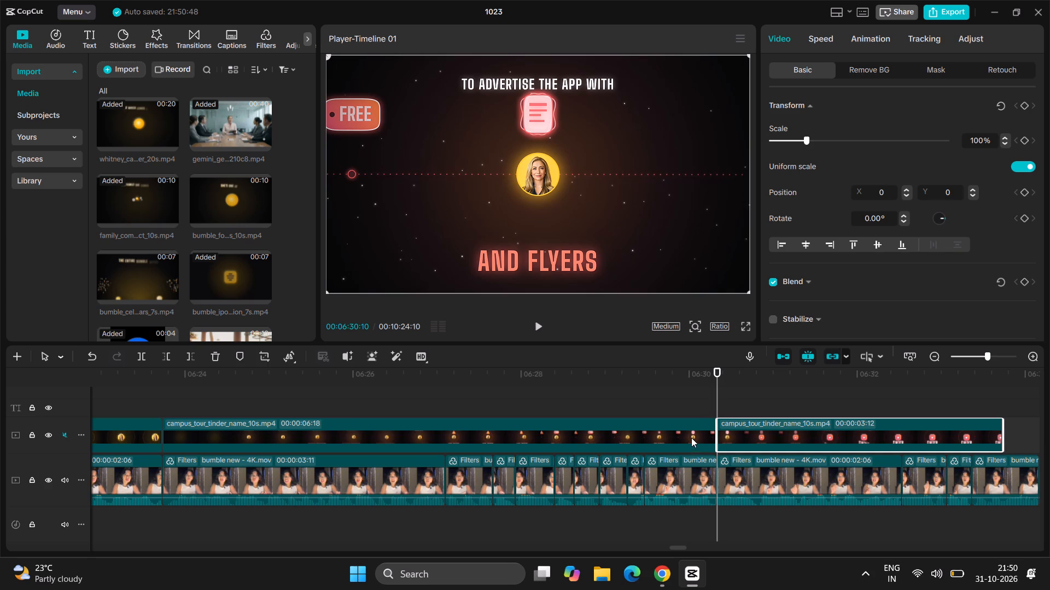
# Replay the first campus_tour part from about 00:06:28:19 up to 00:06:29:14.
pyautogui.moveTo(713, 387); pyautogui.dragTo(577, 405)
pyautogui.press('space')
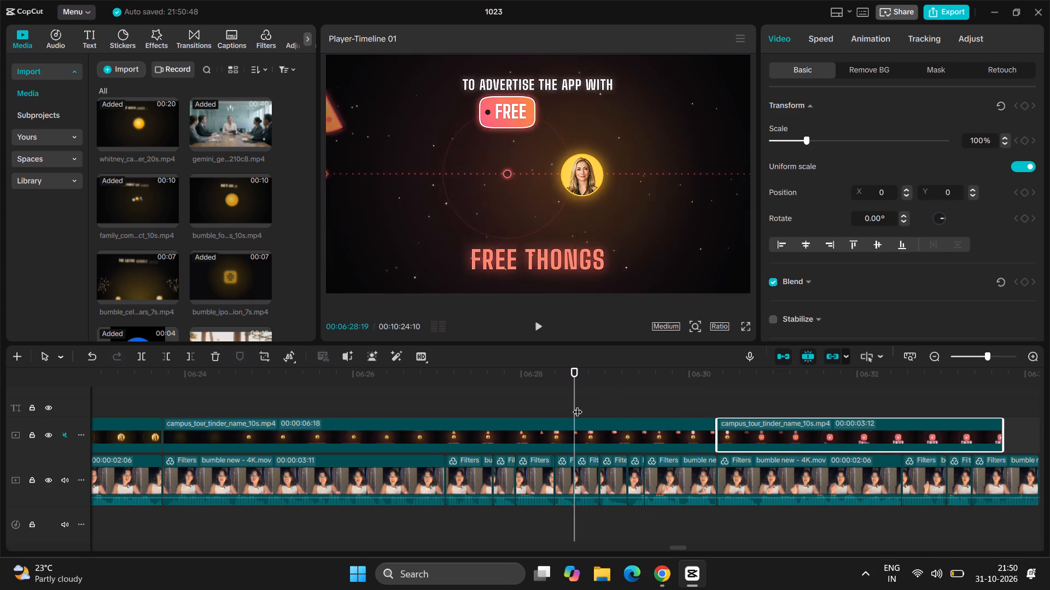
pyautogui.press('space')
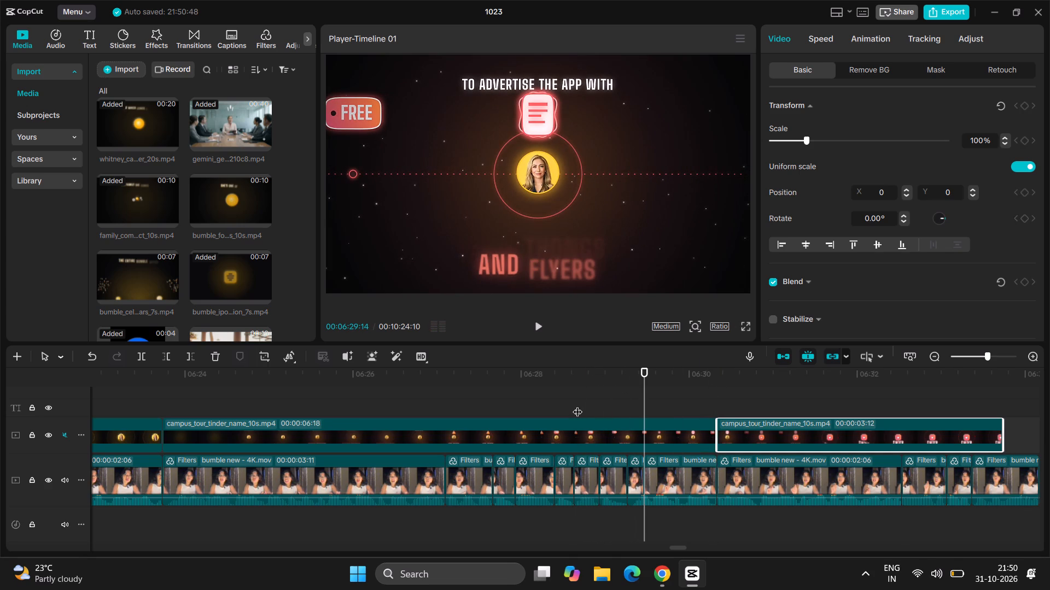
# Set the speed of the first campus_tour part to 1.15x and play briefly past its new end.
pyautogui.click(627, 439)
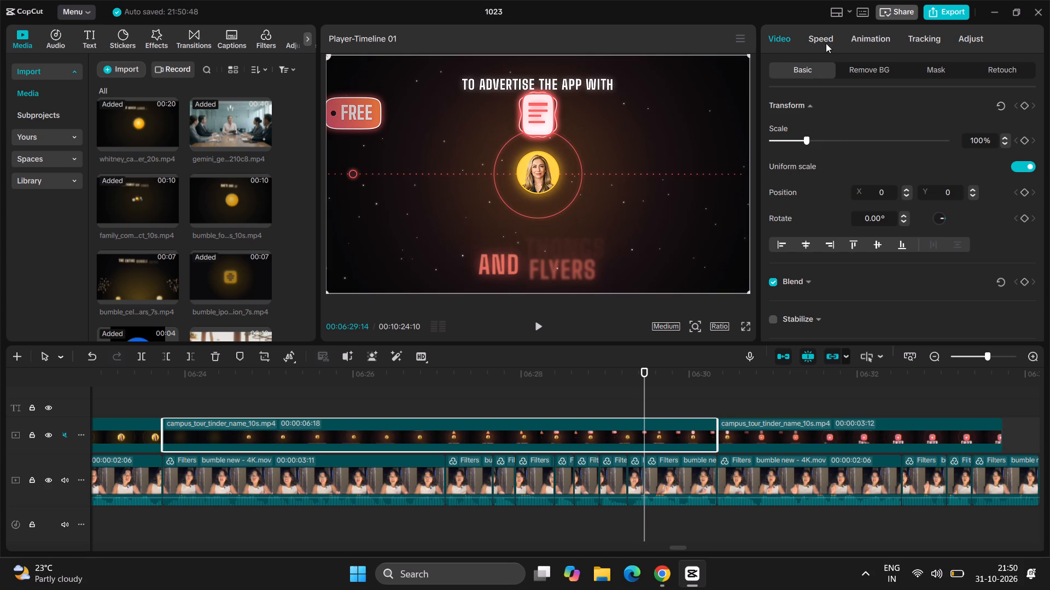
pyautogui.click(826, 37)
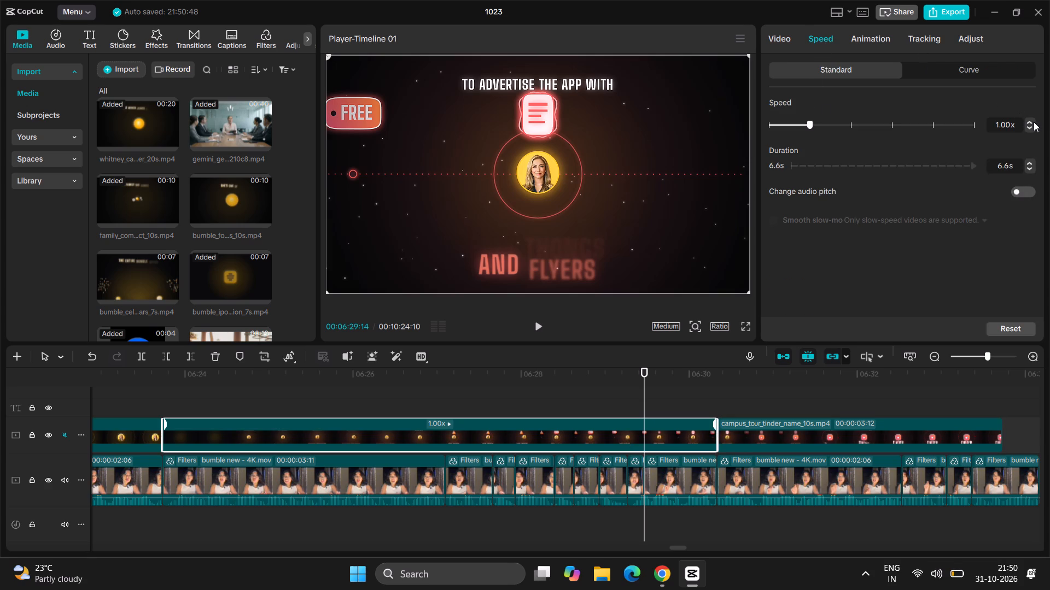
pyautogui.click(1031, 119)
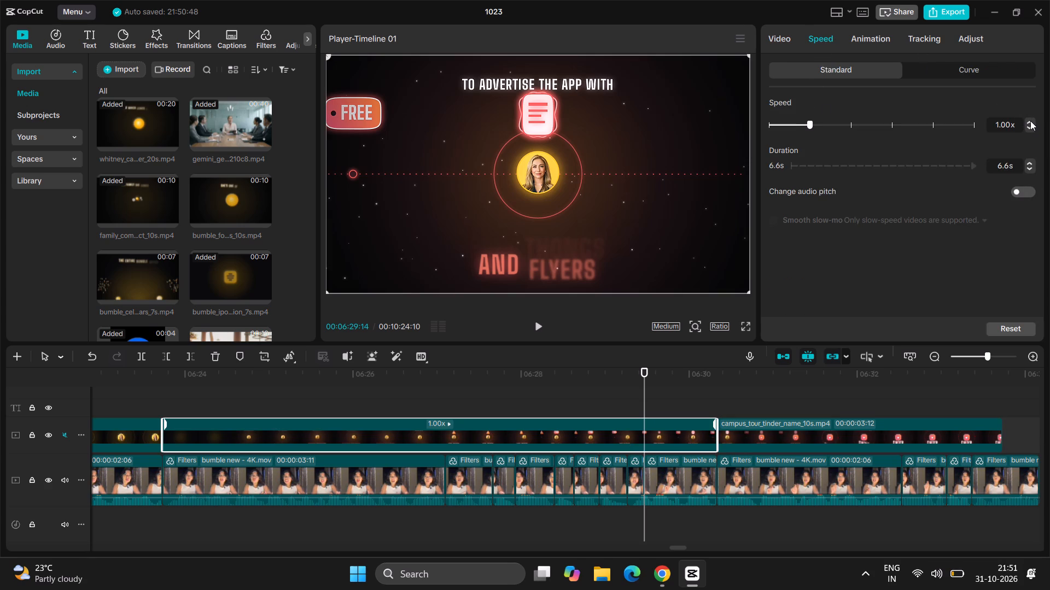
pyautogui.click(1030, 121)
pyautogui.click(1030, 121)
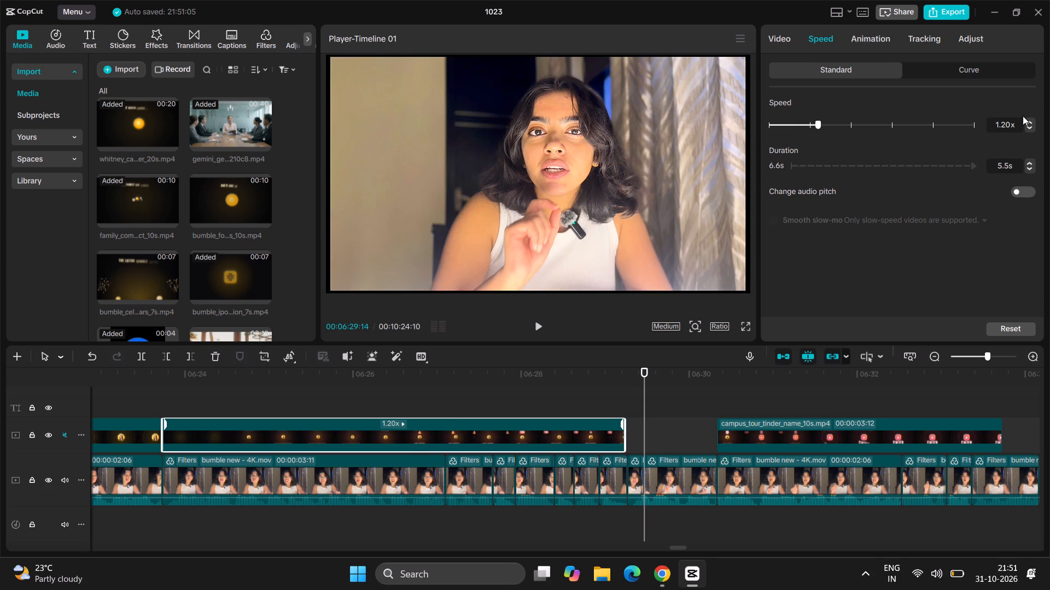
pyautogui.click(1010, 126)
pyautogui.press('BackSpace')
pyautogui.press('BackSpace')
pyautogui.write('15')
pyautogui.press('Return')
pyautogui.press('space')
pyautogui.press('space')
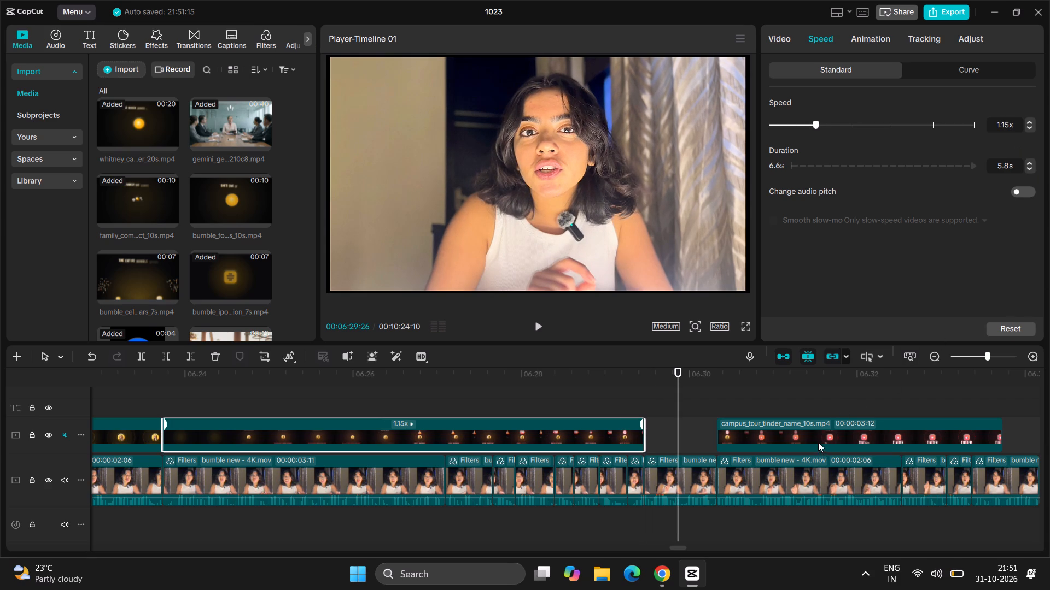
# Move the second campus_tour part earlier so it starts right at the end of the sped-up first part.
pyautogui.moveTo(818, 439); pyautogui.dragTo(755, 441)
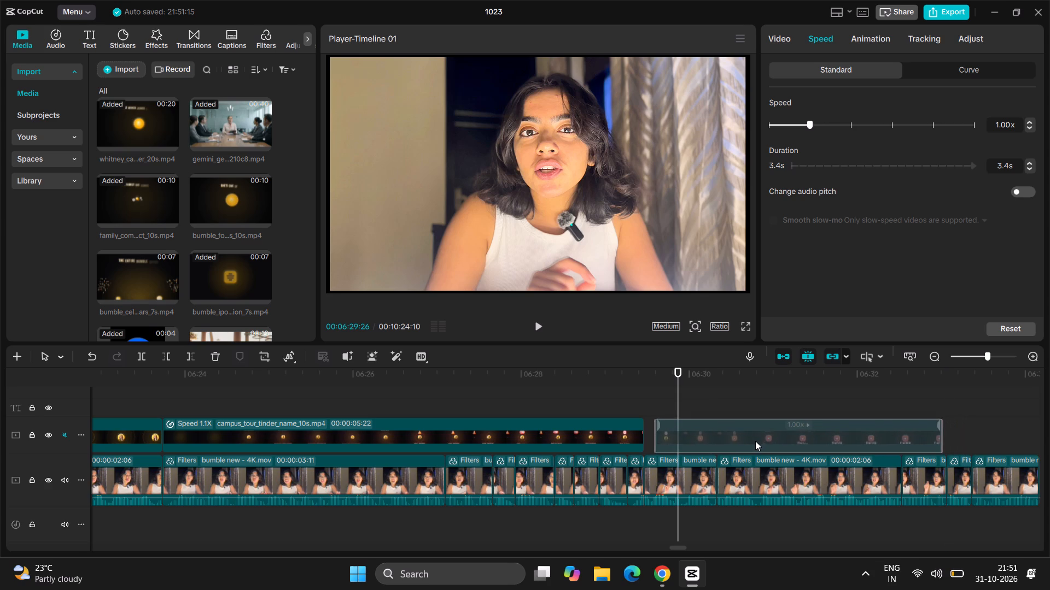
pyautogui.moveTo(755, 441); pyautogui.dragTo(747, 441)
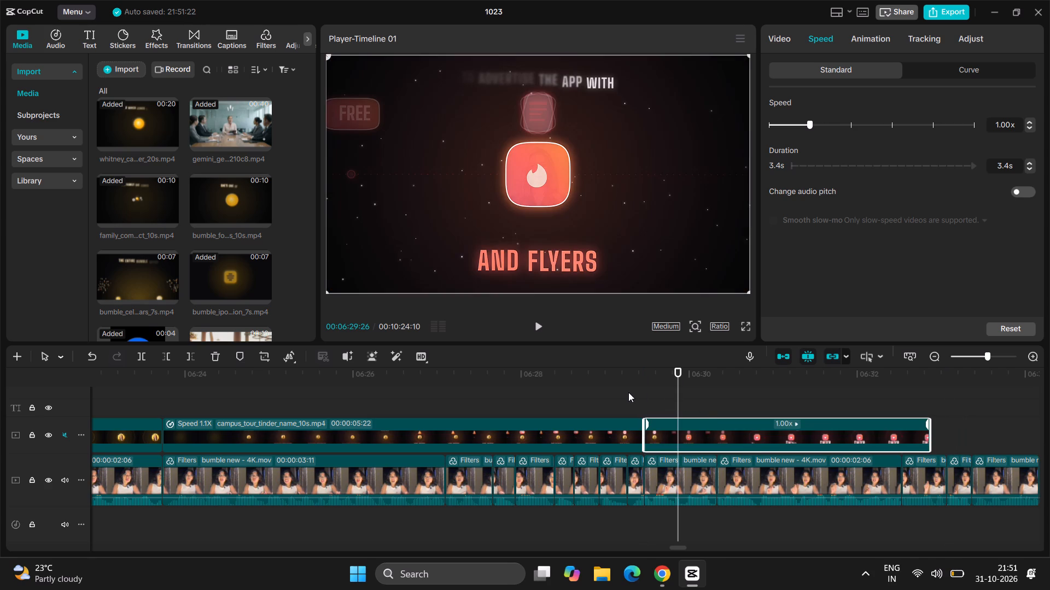
# Replay from about 00:06:29:08 across the rejoined campus_tour parts, pausing at 00:06:33:26 and 00:06:34:08.
pyautogui.click(627, 392)
pyautogui.press('space')
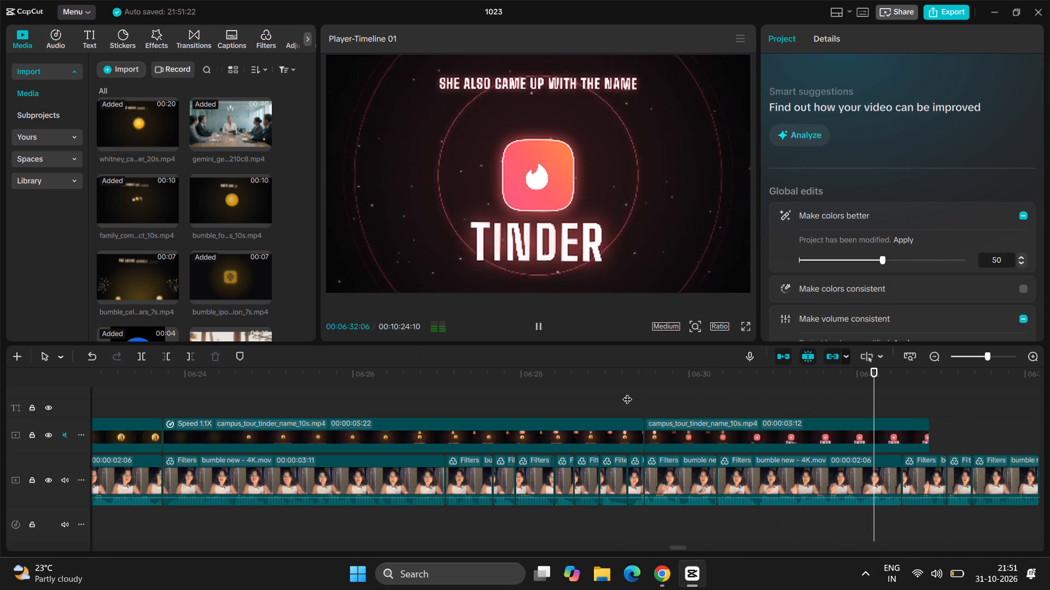
pyautogui.press('space')
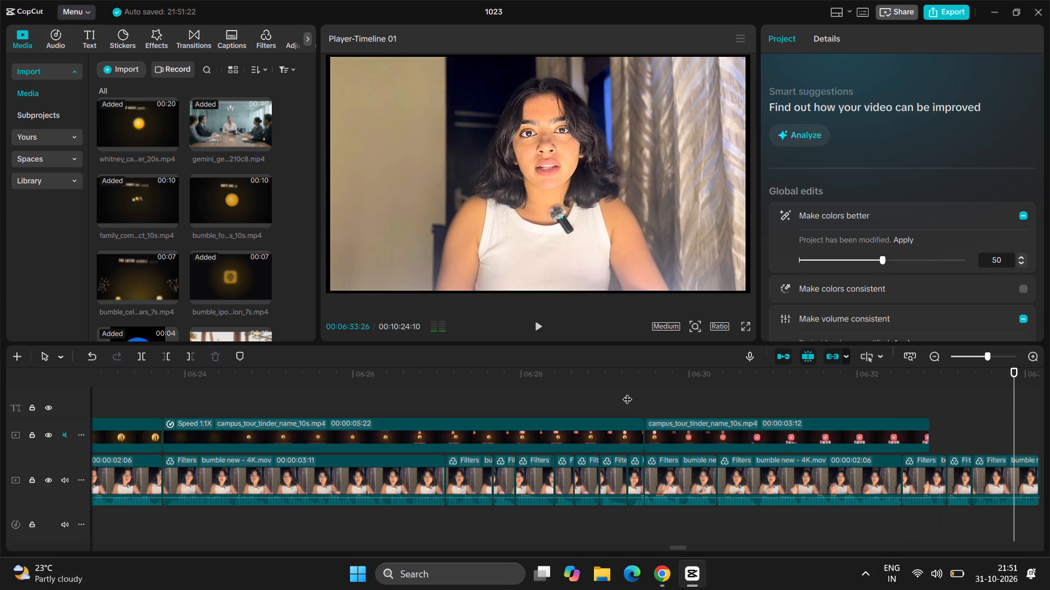
pyautogui.press('space')
pyautogui.press('space')
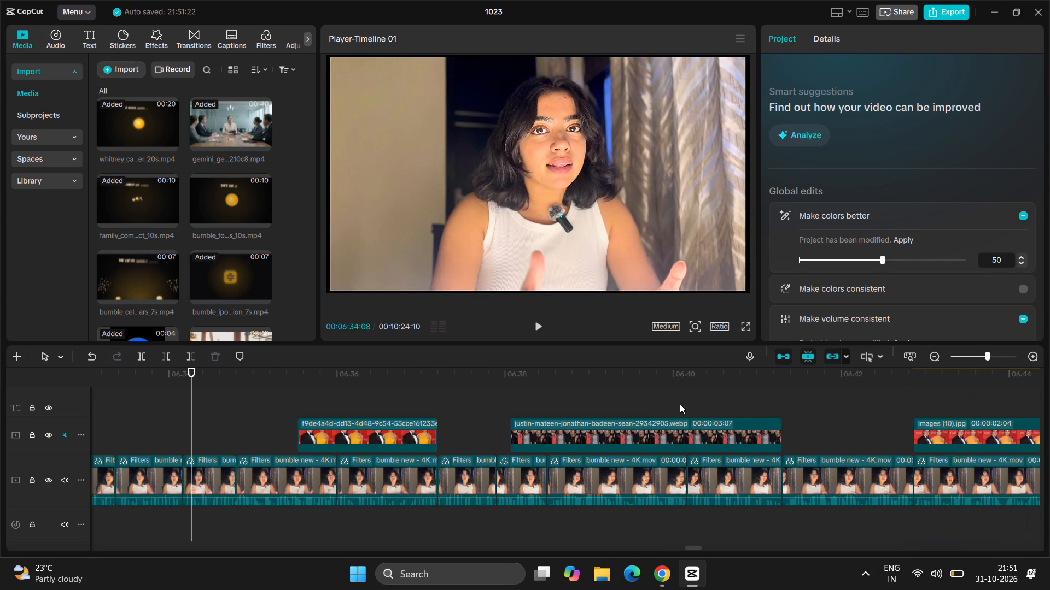
# Replay the second campus_tour part from about 00:06:31:10, pausing at 00:06:32:05 and 00:06:32:24 near its end.
pyautogui.hscroll(2, 313, 479)
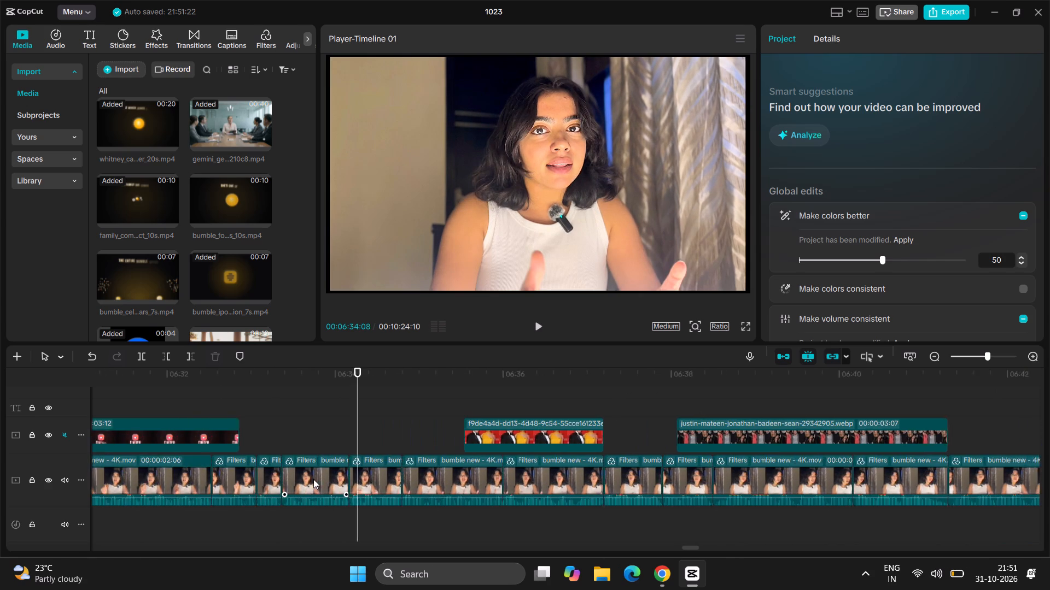
pyautogui.hscroll(2, 313, 479)
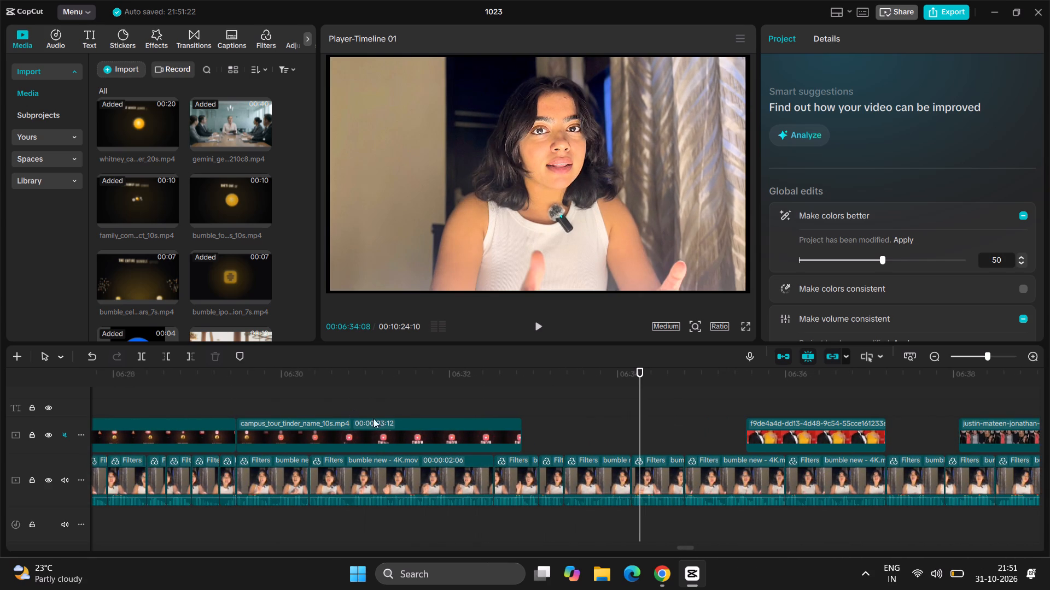
pyautogui.click(394, 417)
pyautogui.press('space')
pyautogui.press('space')
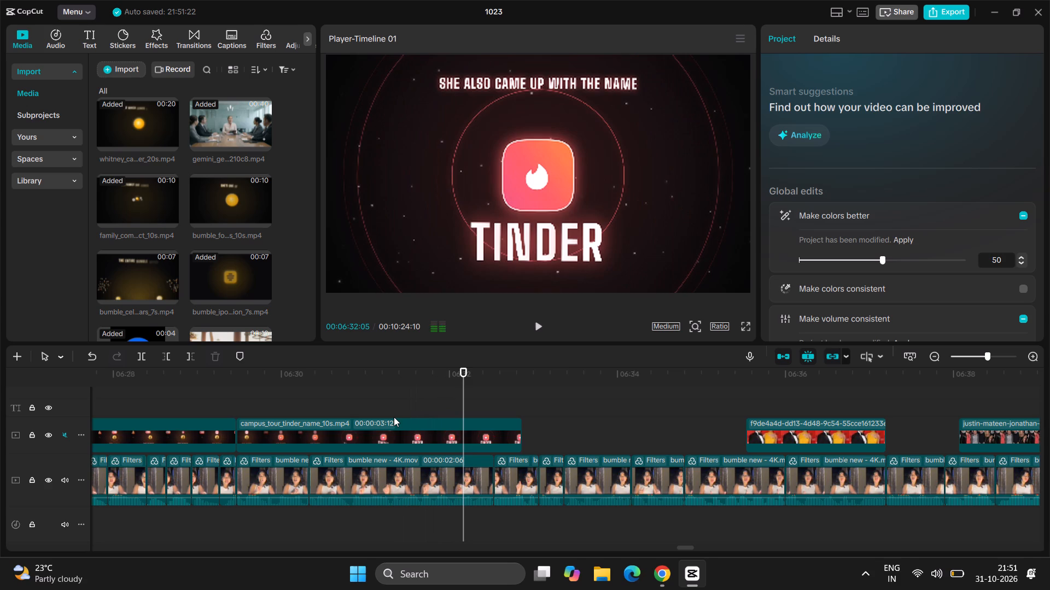
pyautogui.press('space')
pyautogui.press('space')
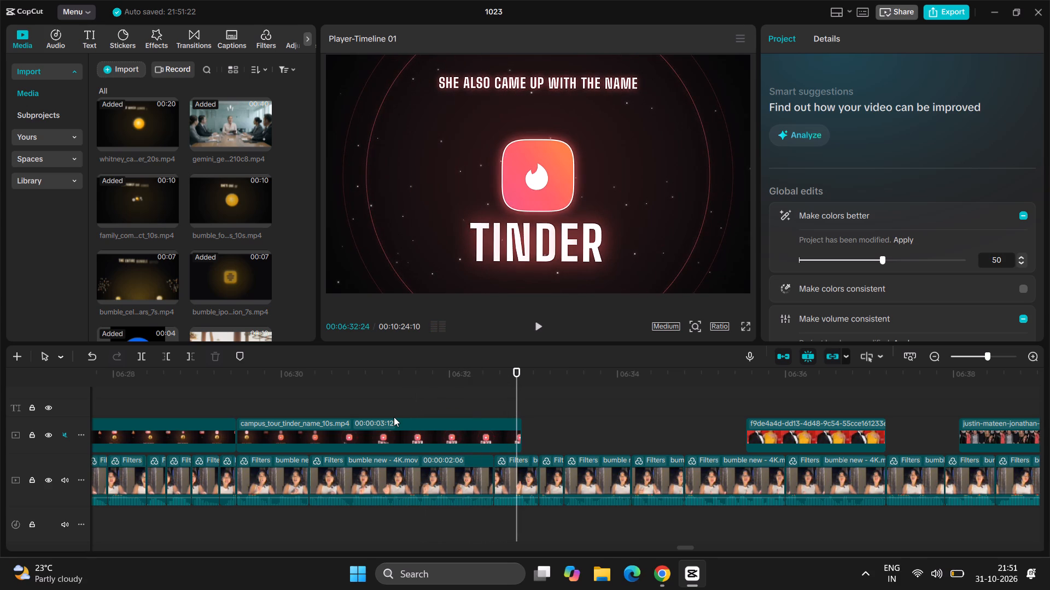
# Try to trim off the end of the second campus_tour part after 00:06:32:16, at the bumble new cut beneath it.
pyautogui.moveTo(510, 391); pyautogui.dragTo(517, 385)
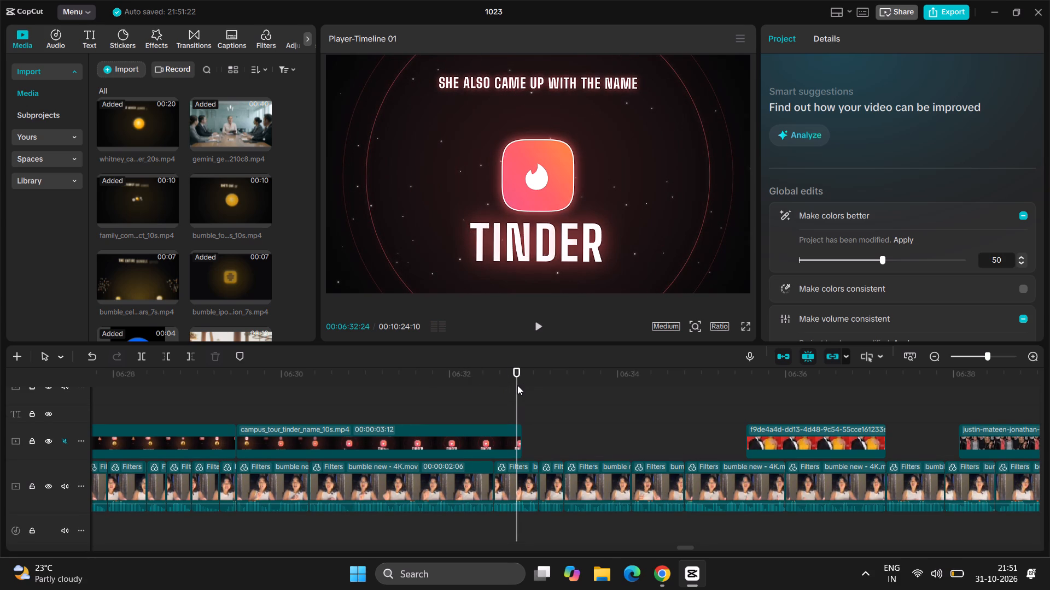
pyautogui.click(517, 385)
pyautogui.moveTo(517, 385); pyautogui.dragTo(498, 409)
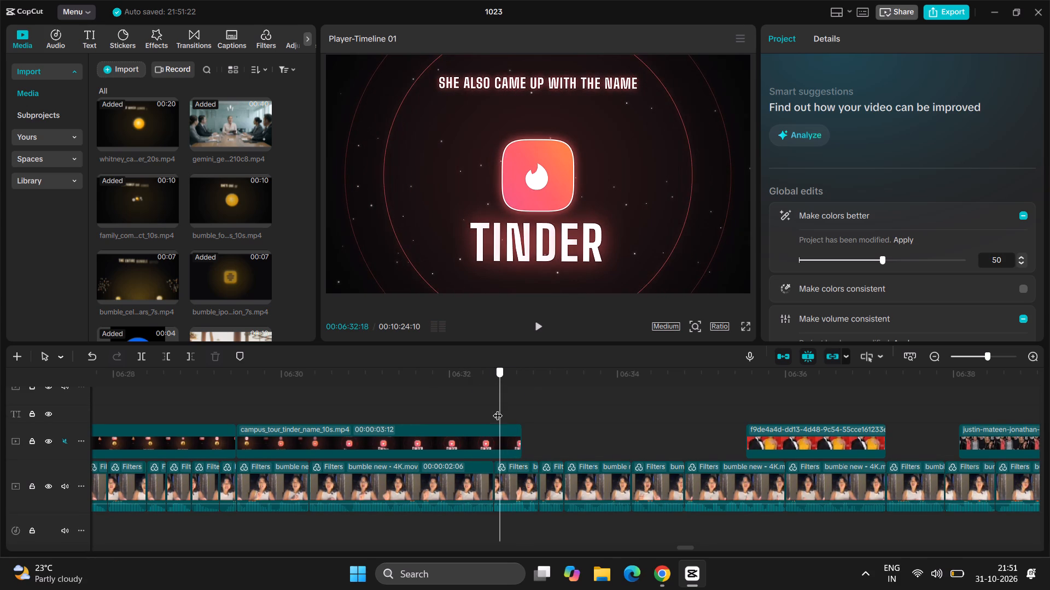
pyautogui.moveTo(498, 409); pyautogui.dragTo(495, 408)
pyautogui.press('w')
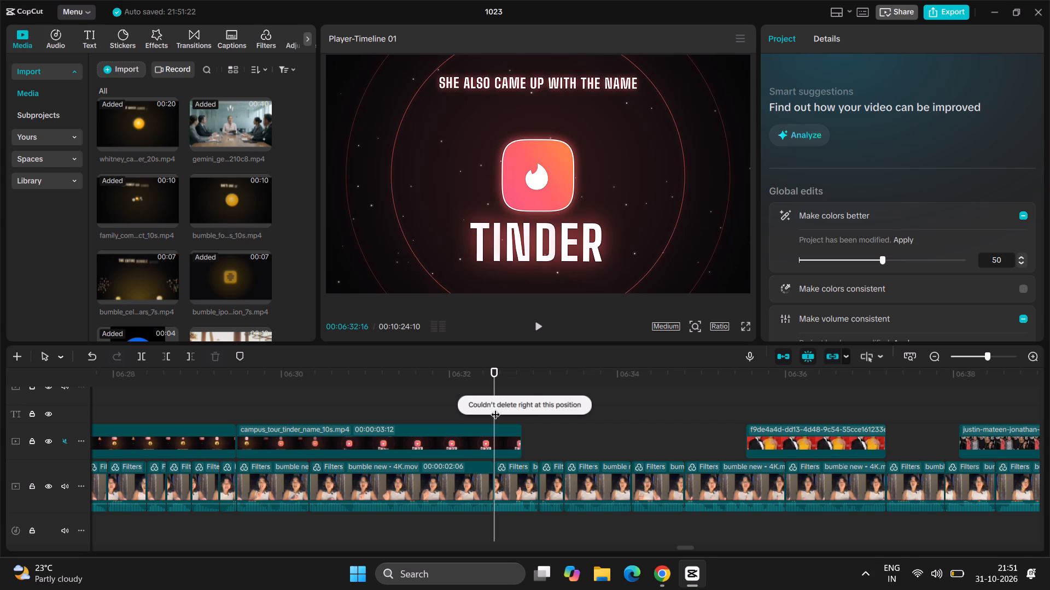
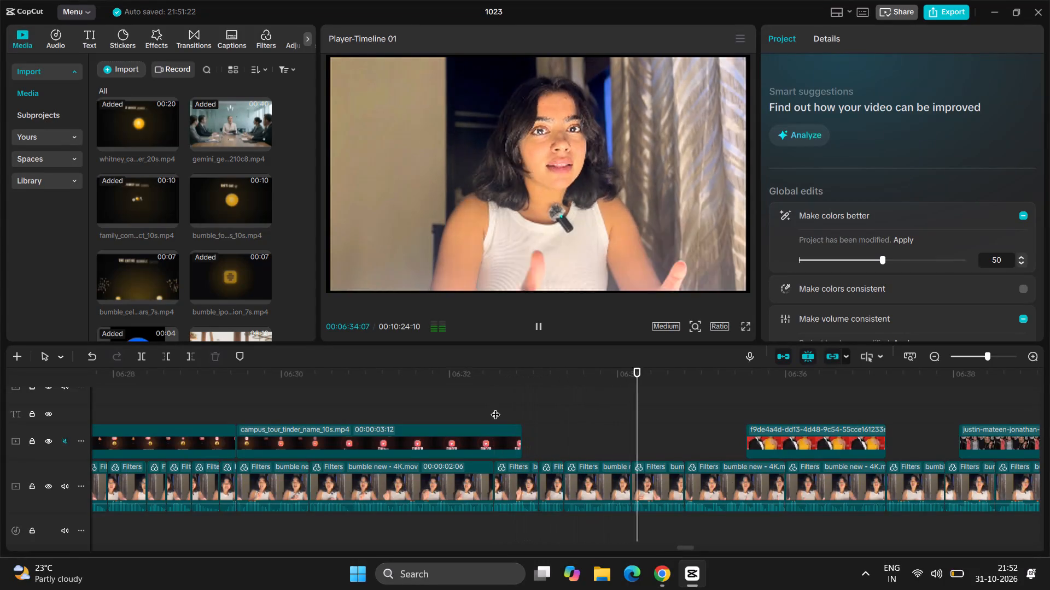
# Play on to 00:06:36:07 and recheck where the red-carpet photo overlay begins, around 00:06:35:16.
pyautogui.press('space')
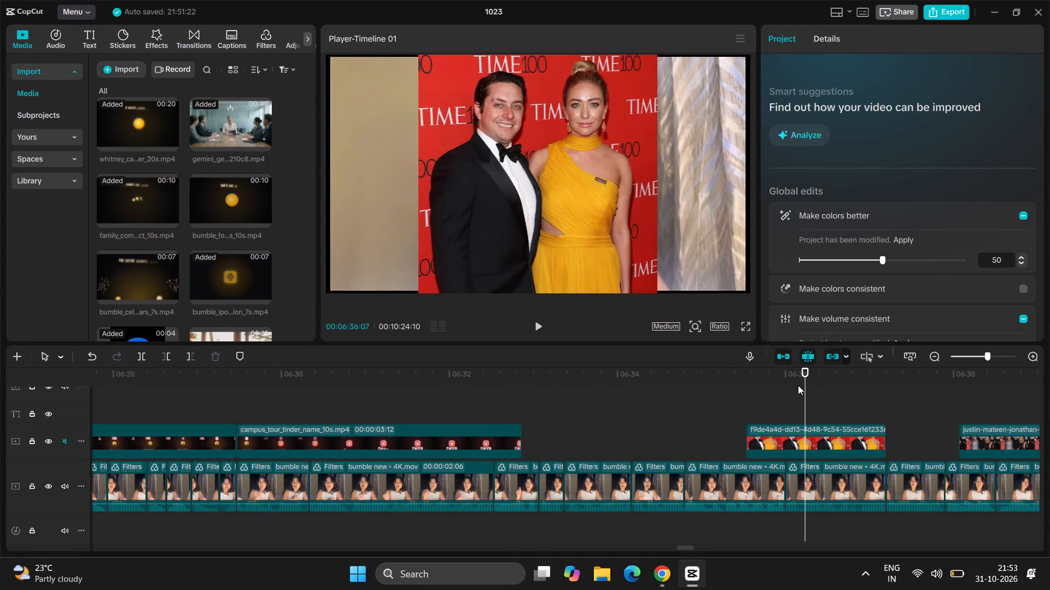
pyautogui.moveTo(808, 392); pyautogui.dragTo(745, 403)
pyautogui.moveTo(745, 403); pyautogui.dragTo(686, 436)
pyautogui.press('space')
pyautogui.press('space')
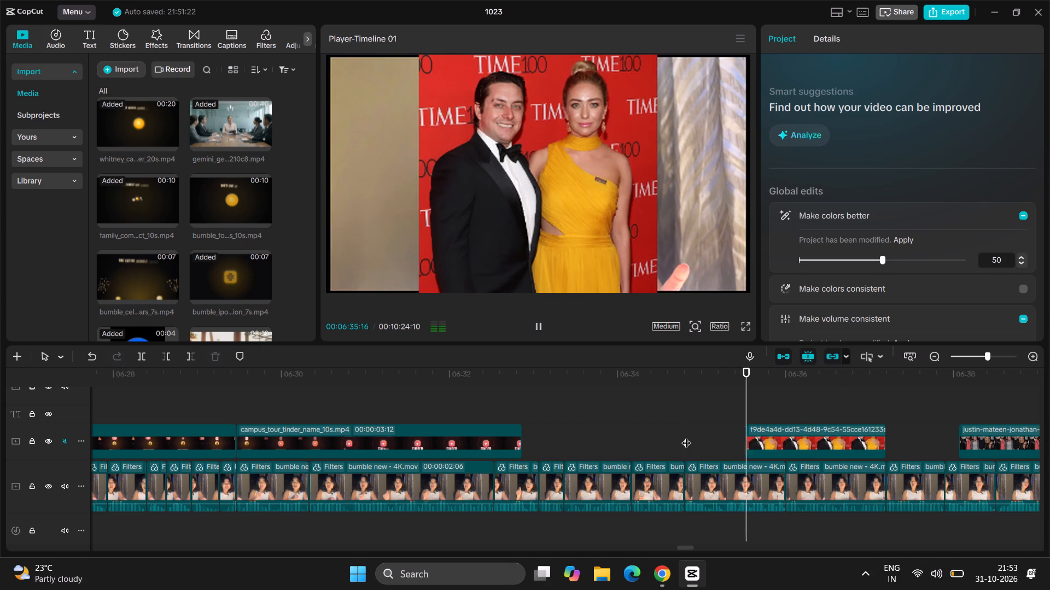
pyautogui.click(749, 383)
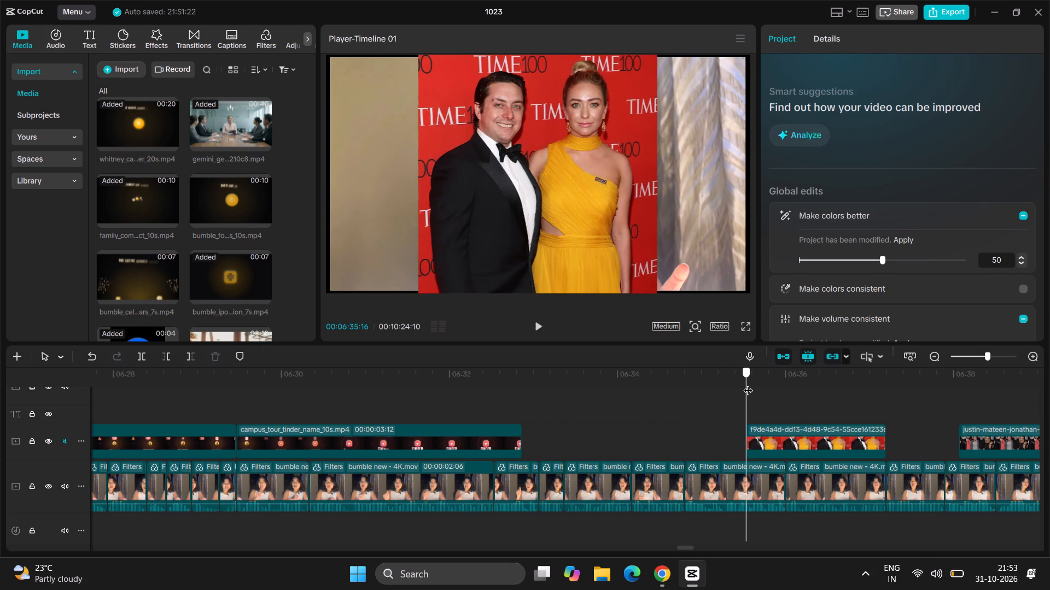
# Add a 100% scale keyframe at 00:06:34:25, one frame into the bumble new cut that runs beneath the start of the red-carpet photo.
pyautogui.moveTo(748, 394); pyautogui.dragTo(699, 429)
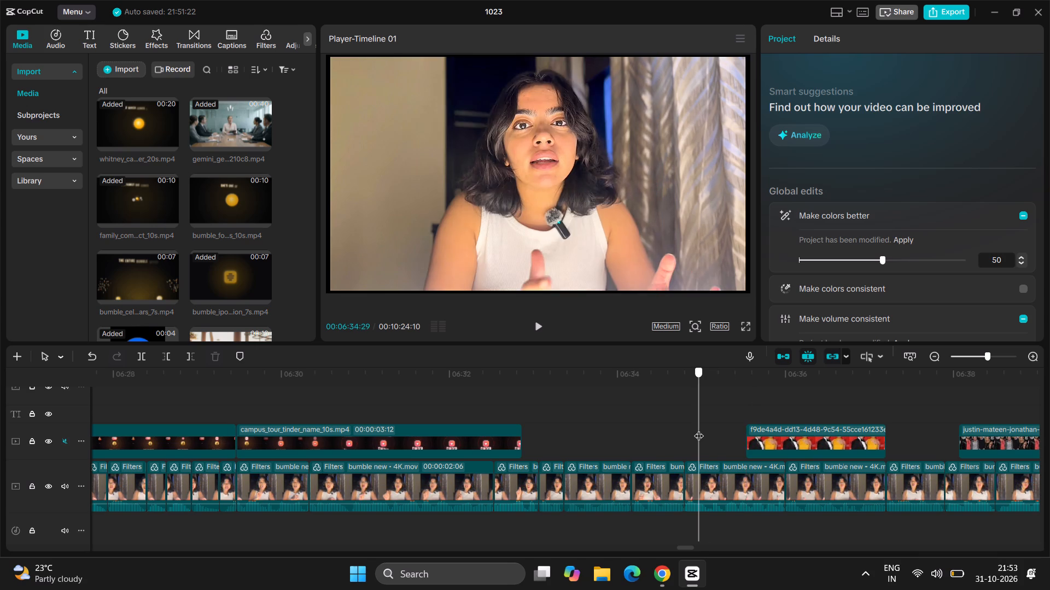
pyautogui.moveTo(699, 429); pyautogui.dragTo(685, 429)
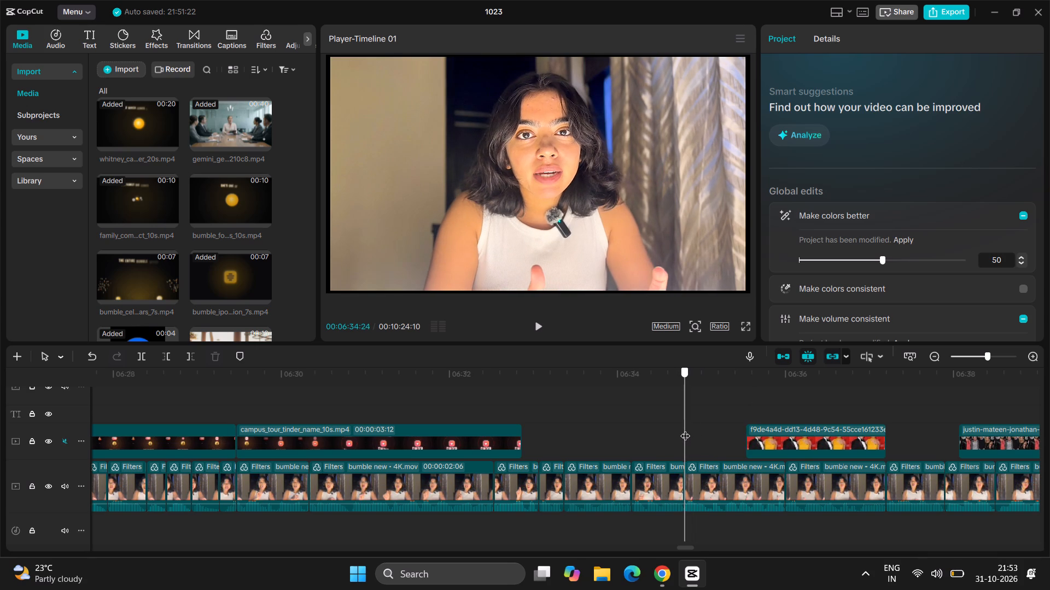
pyautogui.keyDown('ctrl'); pyautogui.scroll(4, 773, 486); pyautogui.keyUp('ctrl')
pyautogui.scroll(-6, 773, 486)
pyautogui.keyDown('ctrl'); pyautogui.scroll(7, 773, 486); pyautogui.keyUp('ctrl')
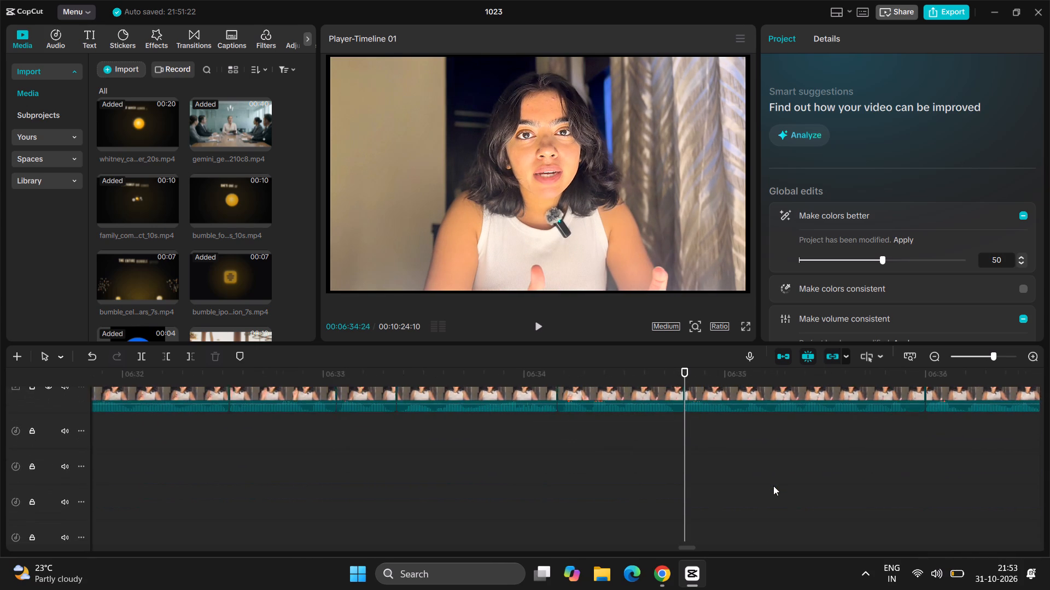
pyautogui.keyDown('ctrl'); pyautogui.scroll(2, 773, 486); pyautogui.keyUp('ctrl')
pyautogui.scroll(2, 773, 486)
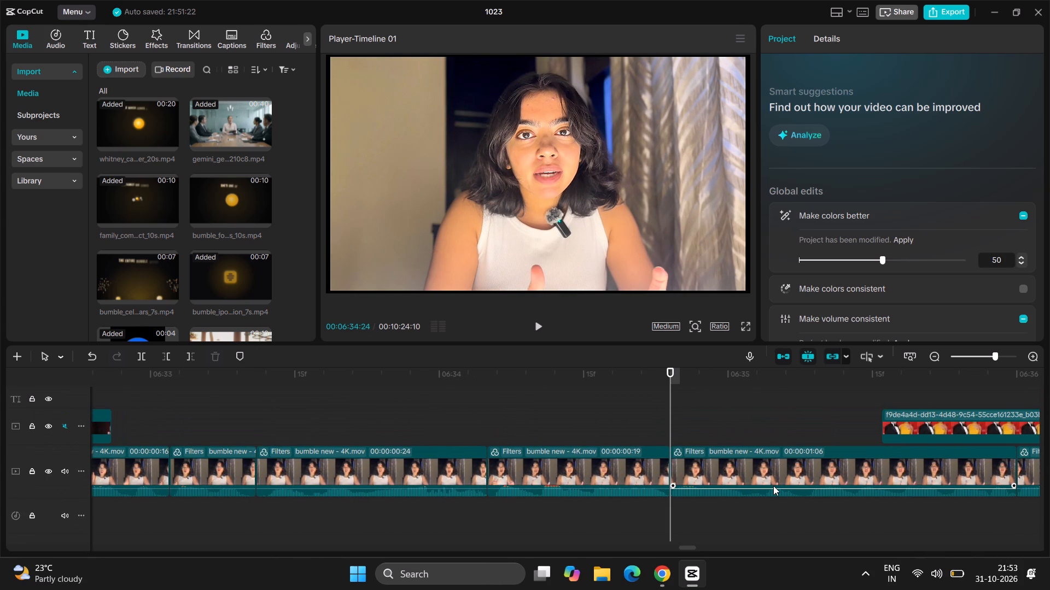
pyautogui.click(762, 482)
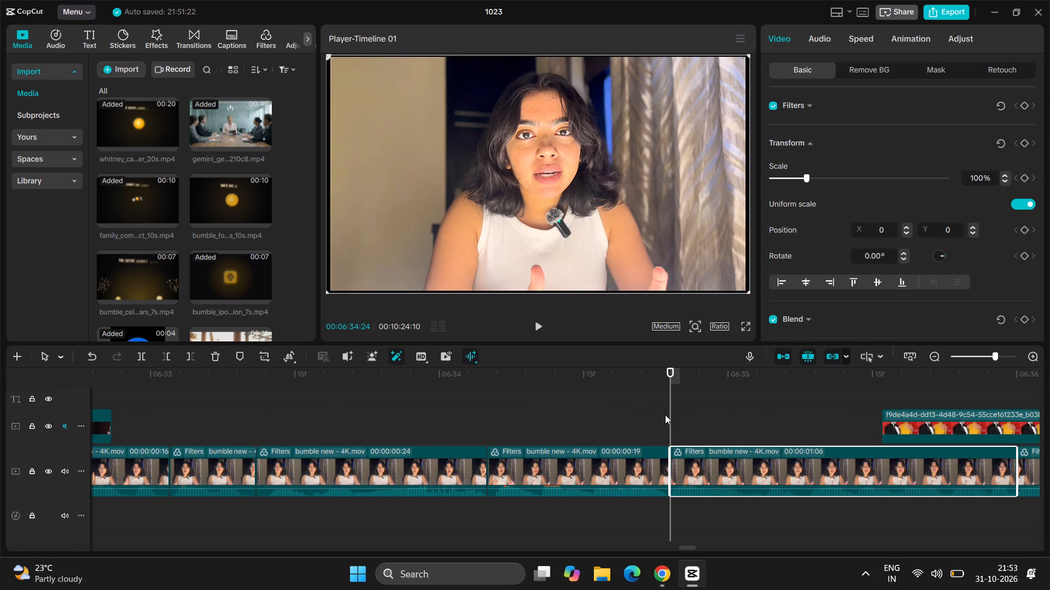
pyautogui.press('Right')
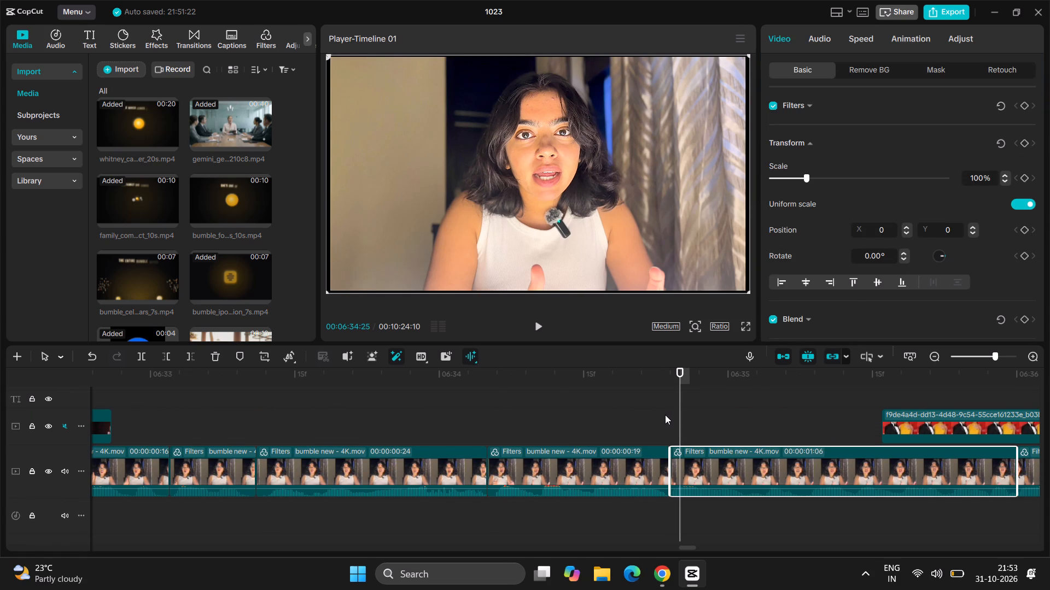
pyautogui.scroll(-1, 909, 238)
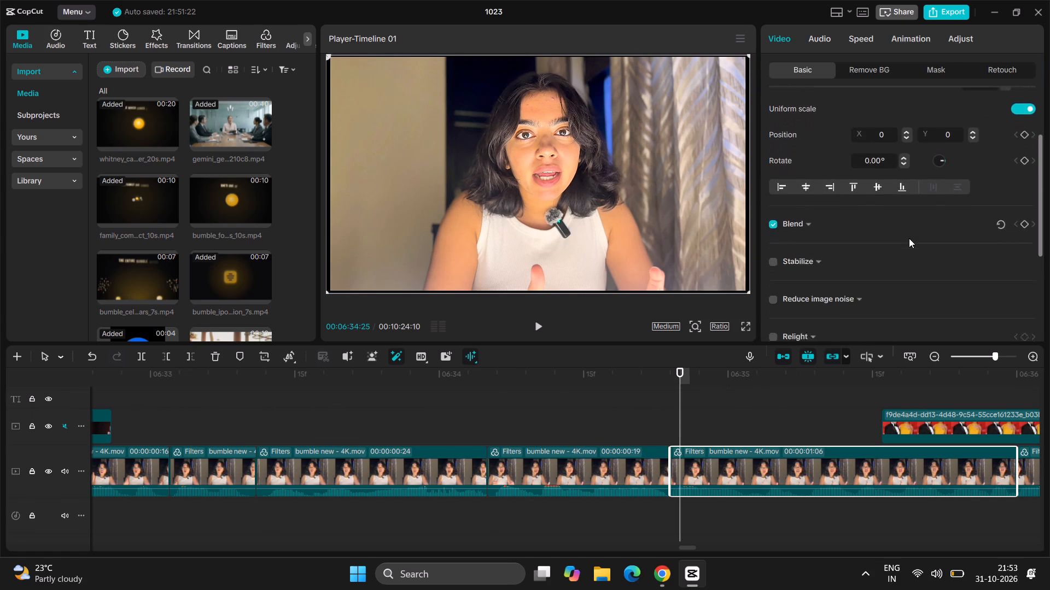
pyautogui.scroll(-1, 909, 238)
pyautogui.scroll(1, 864, 209)
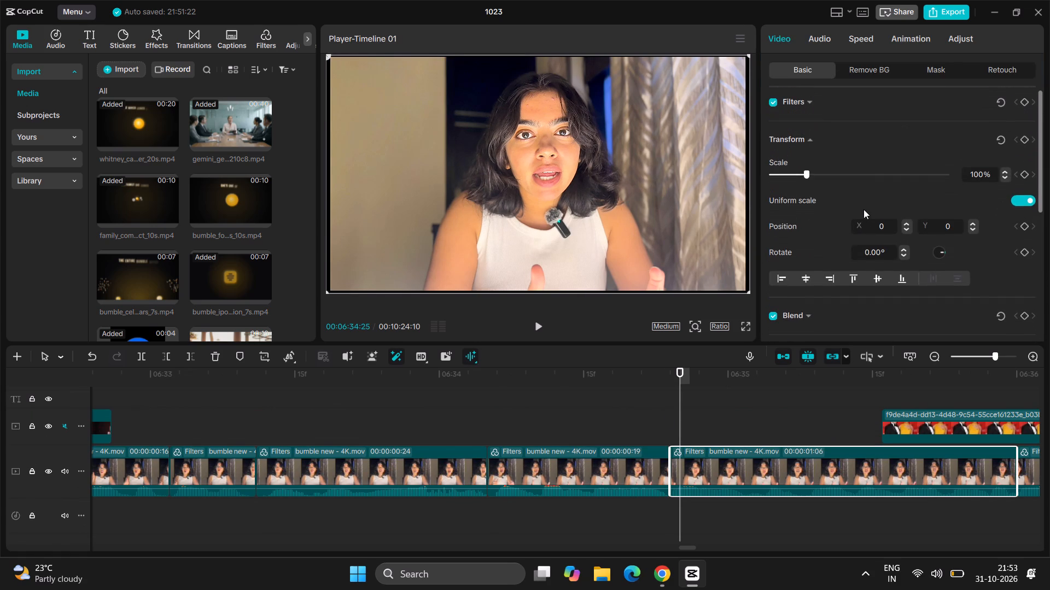
pyautogui.scroll(1, 864, 209)
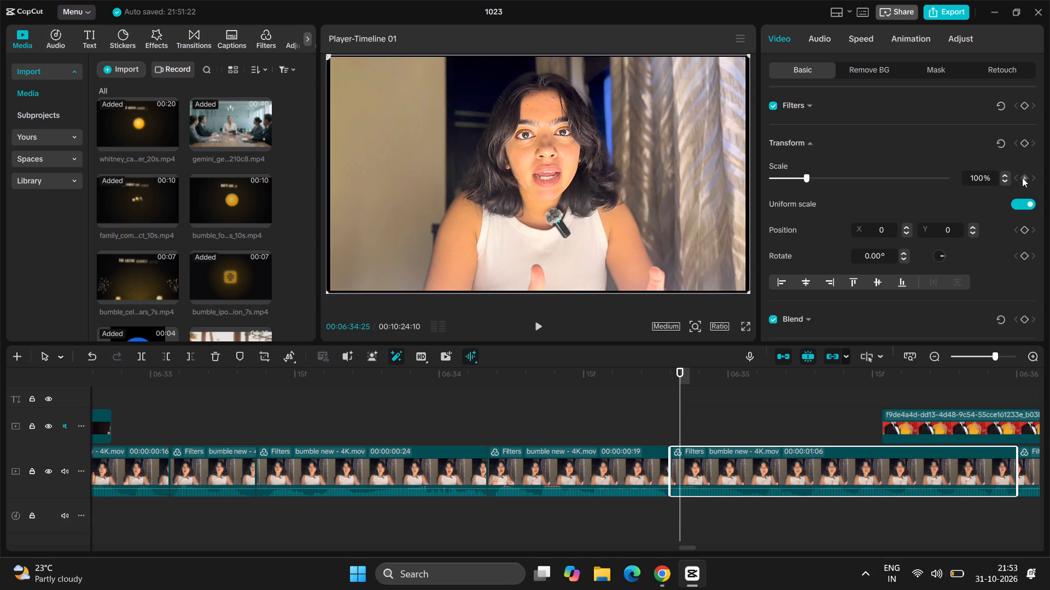
pyautogui.click(1022, 178)
# Set the same cut's scale to 134% at 00:06:35:15, just before the photo overlay, as a second keyframe.
pyautogui.moveTo(678, 397); pyautogui.dragTo(830, 415)
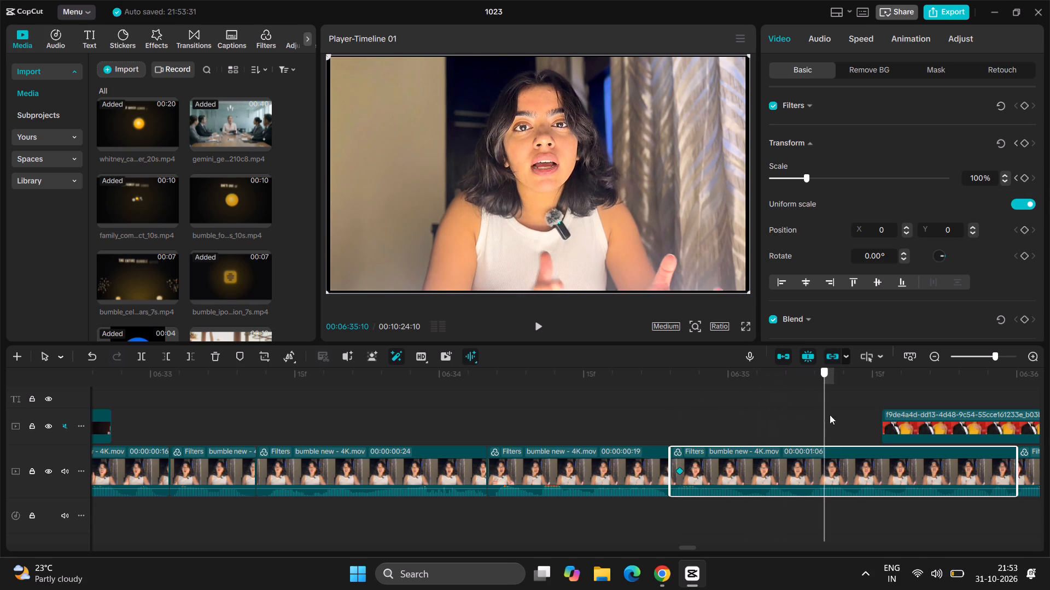
pyautogui.moveTo(830, 415); pyautogui.dragTo(876, 423)
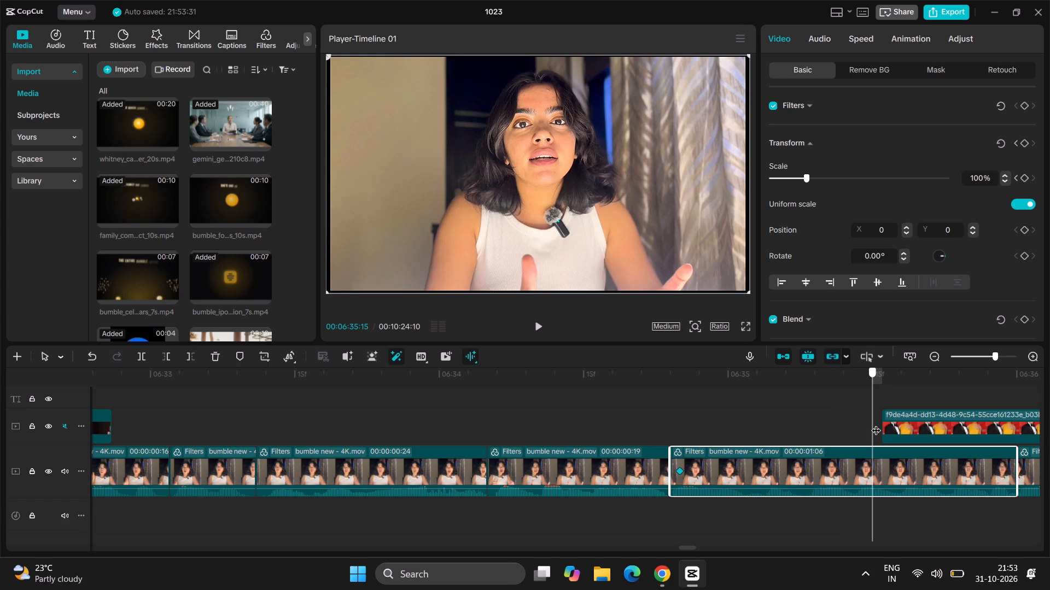
pyautogui.moveTo(876, 423); pyautogui.dragTo(874, 429)
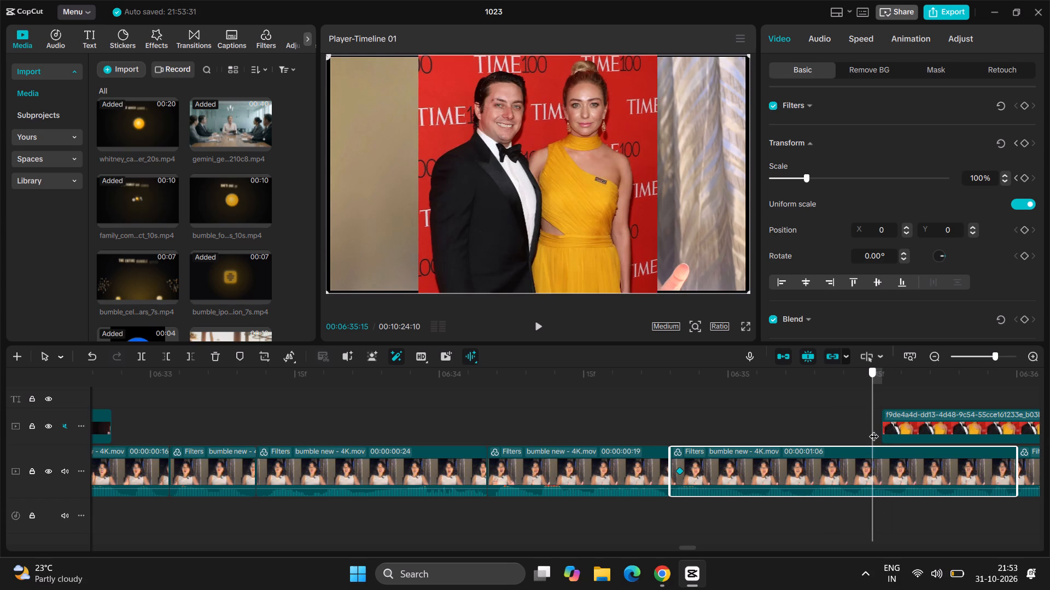
pyautogui.moveTo(874, 429); pyautogui.dragTo(875, 429)
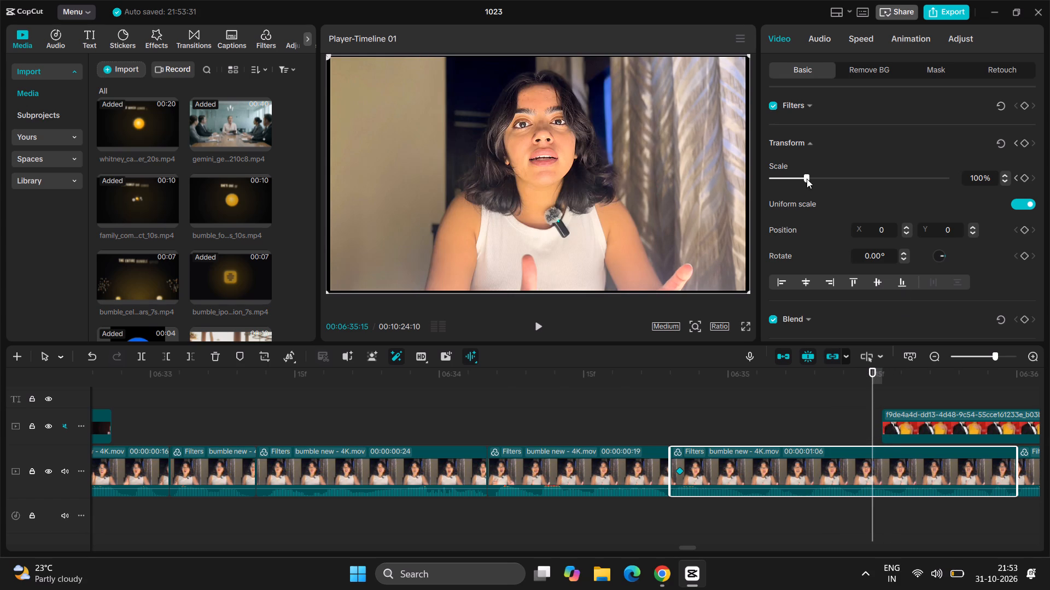
pyautogui.moveTo(806, 178); pyautogui.dragTo(818, 178)
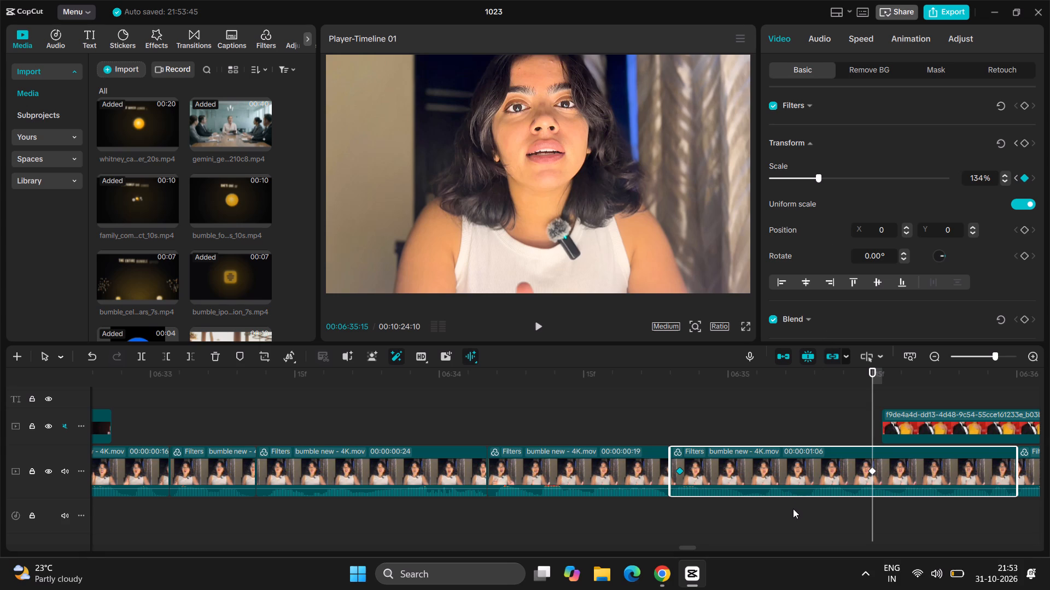
# Replay the keyframed bumble new cut from before its start to check the zoom-in leading into the red-carpet photo.
pyautogui.press('space')
pyautogui.press('space')
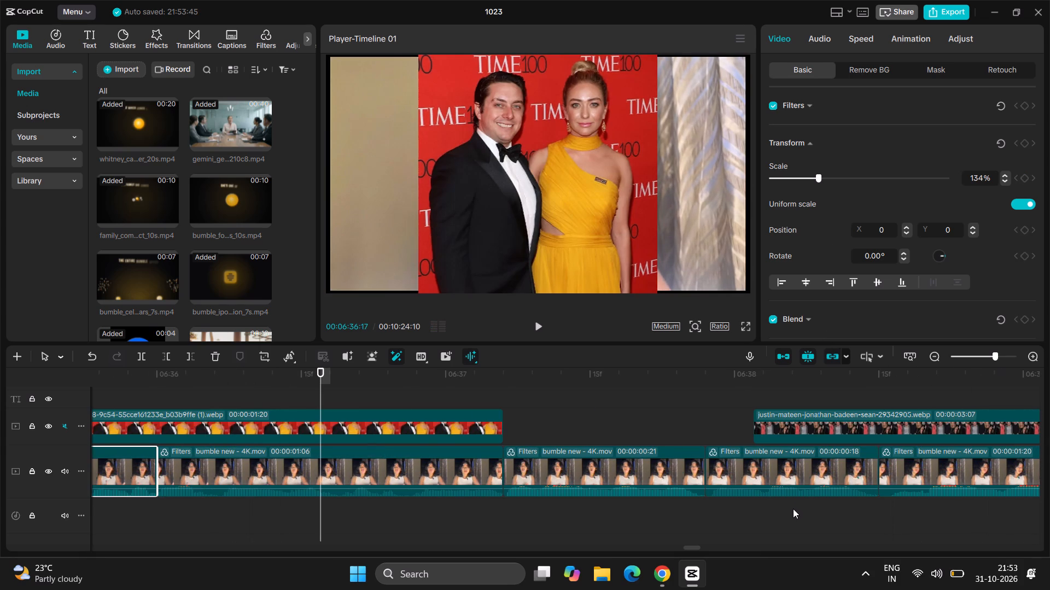
pyautogui.hscroll(5, 793, 509)
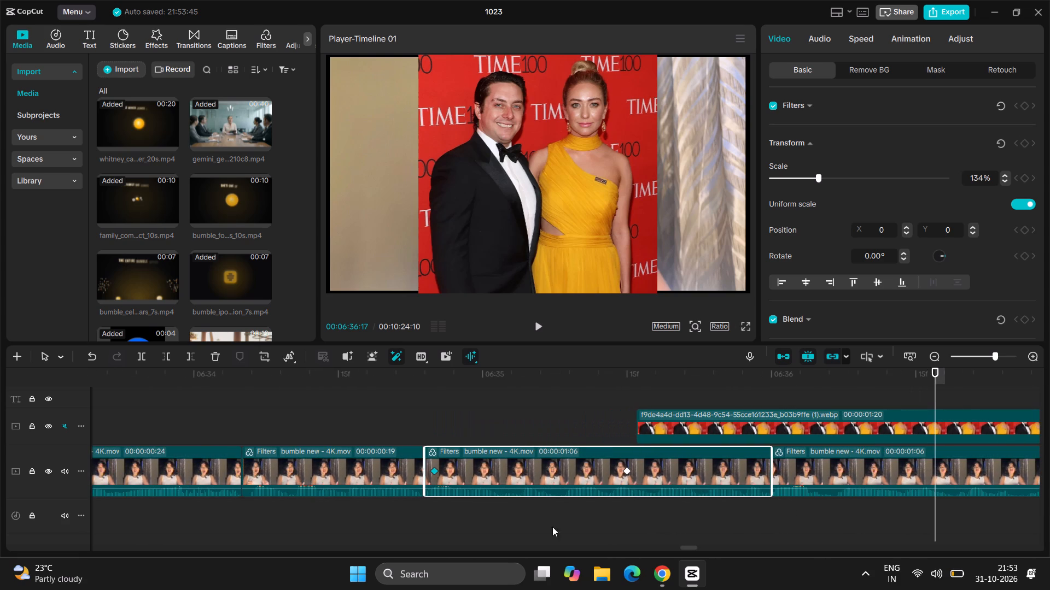
pyautogui.click(376, 399)
pyautogui.press('space')
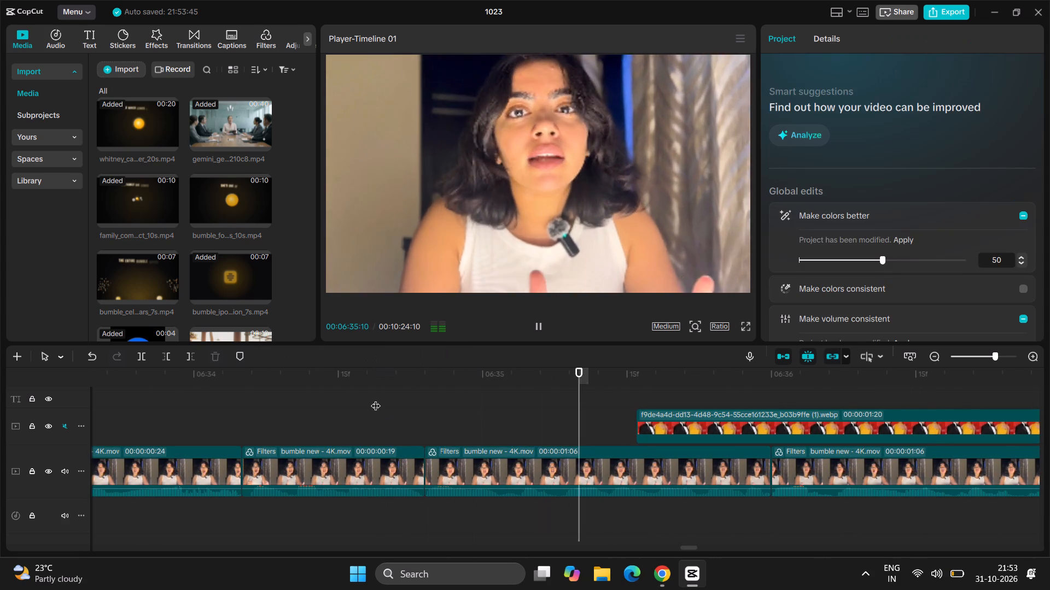
pyautogui.press('space')
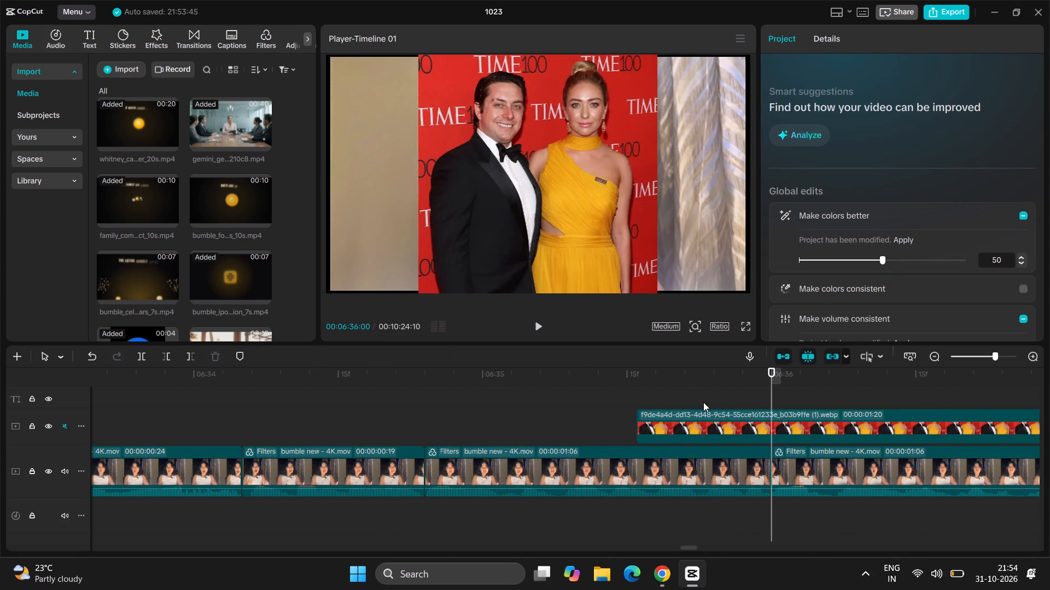
pyautogui.moveTo(765, 379); pyautogui.dragTo(549, 484)
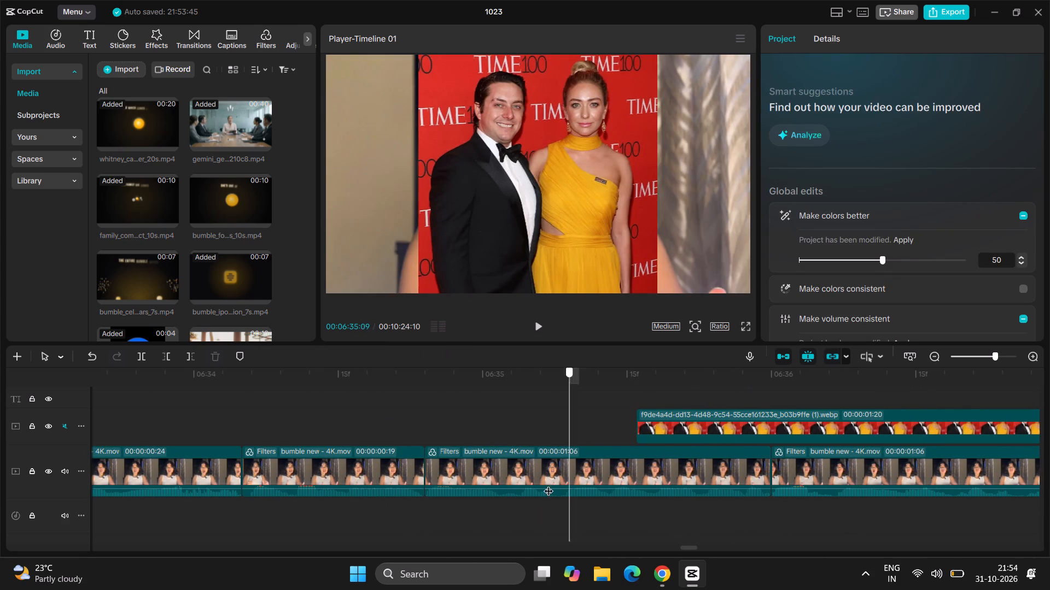
pyautogui.moveTo(549, 484); pyautogui.dragTo(450, 516)
pyautogui.press('space')
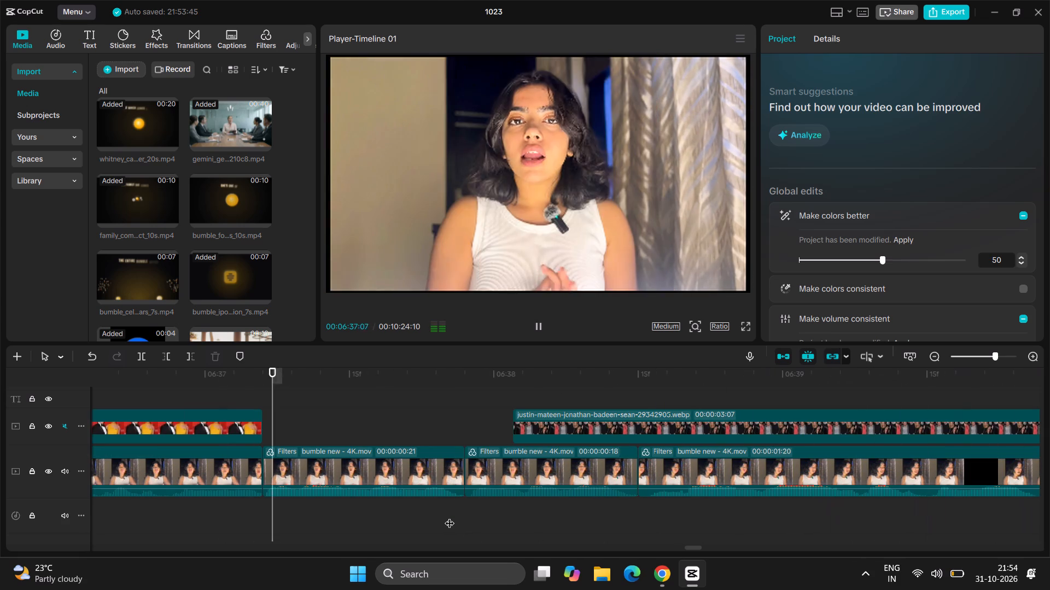
pyautogui.press('space')
# Watch the following section through the images (10).jpg and justin-mateen photo overlays, pausing at 00:06:43:06 and 00:06:49:00.
pyautogui.press('space')
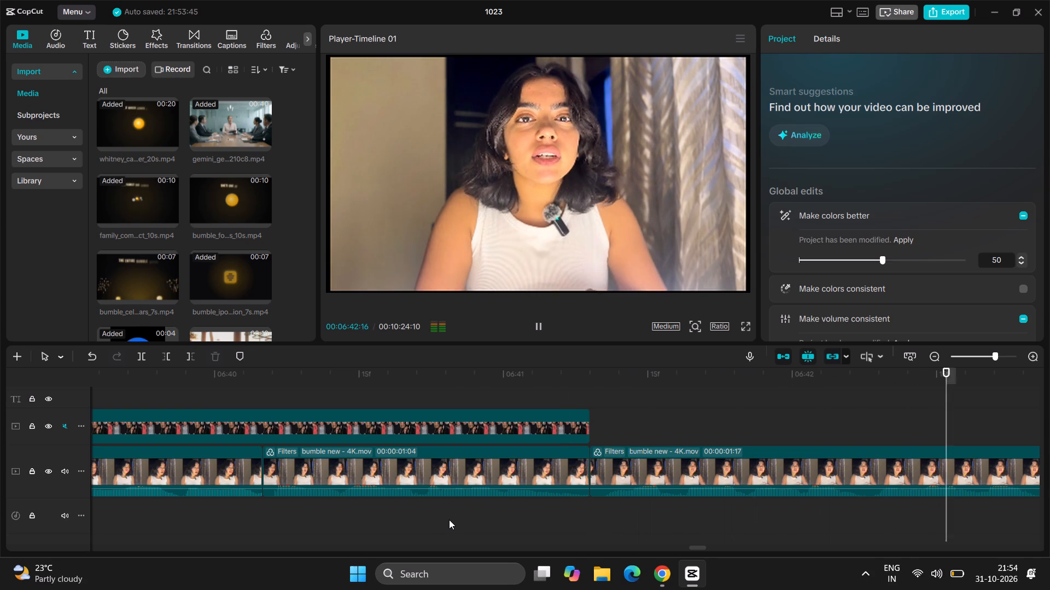
pyautogui.press('space')
pyautogui.press('space')
pyautogui.press('space')
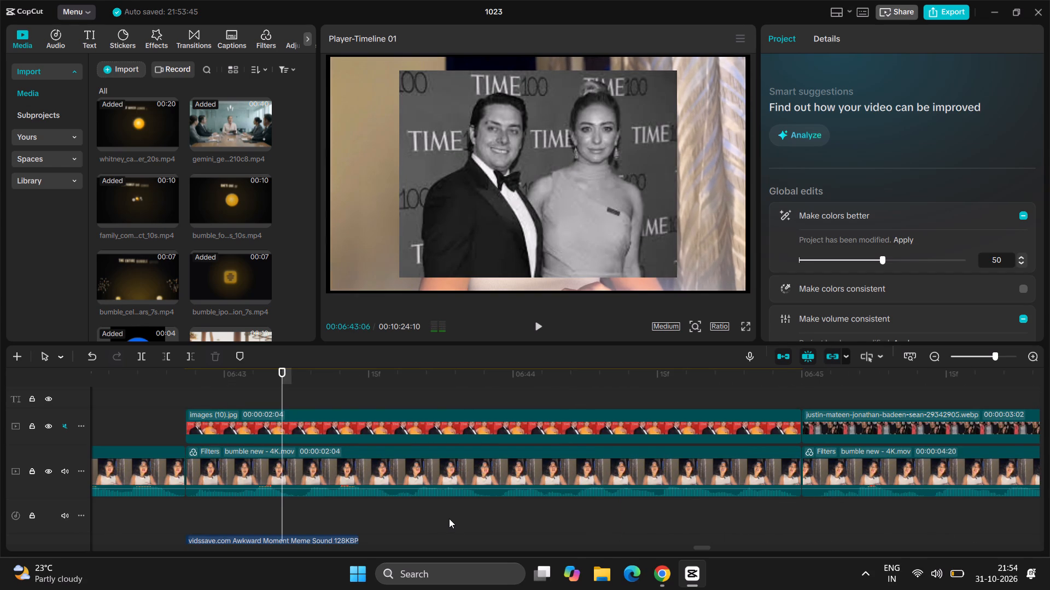
pyautogui.press('space')
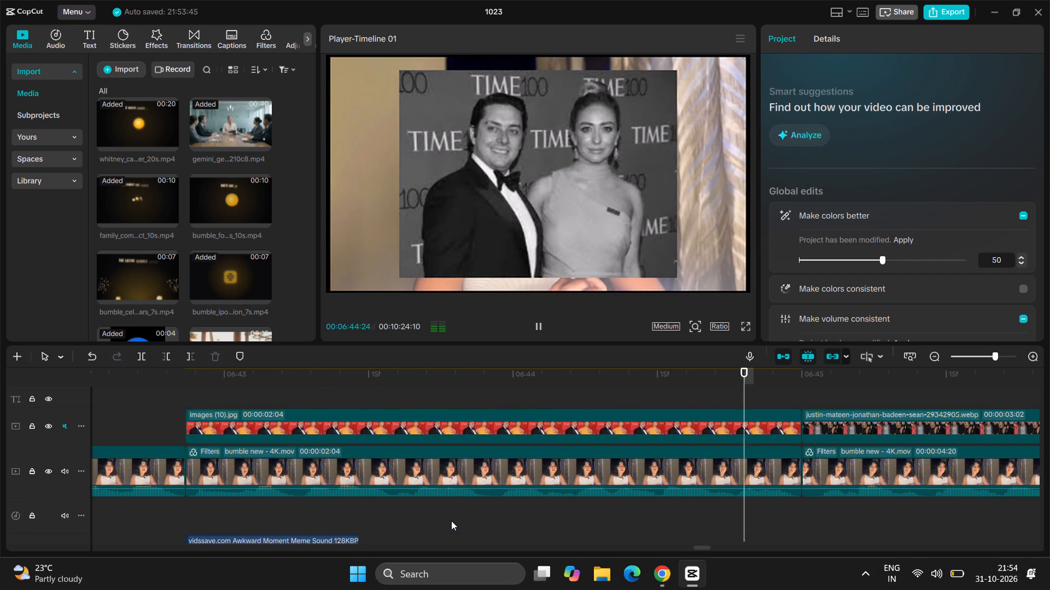
pyautogui.press('space')
pyautogui.press('space')
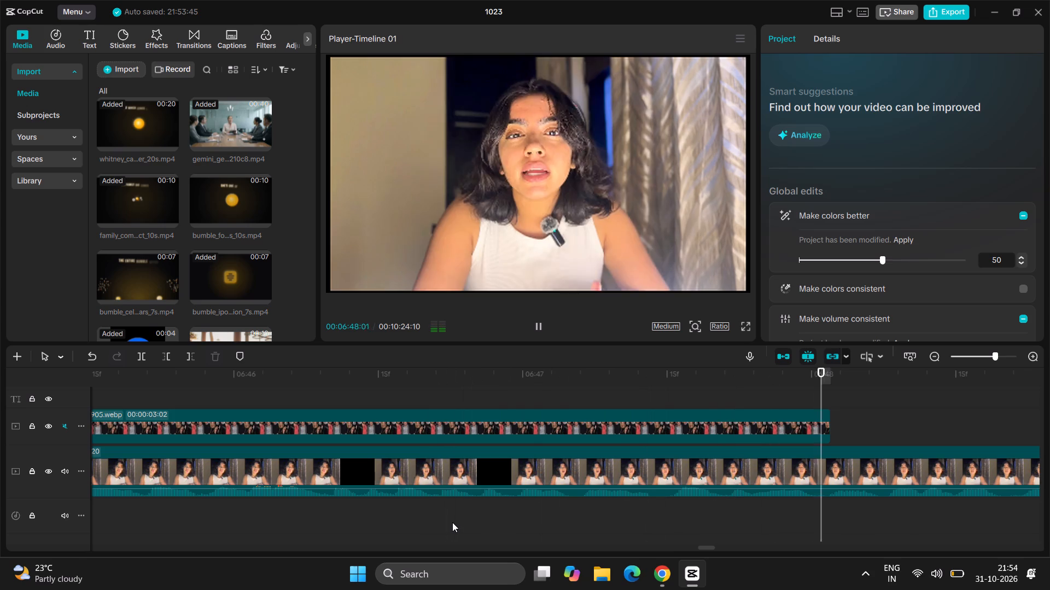
pyautogui.press('space')
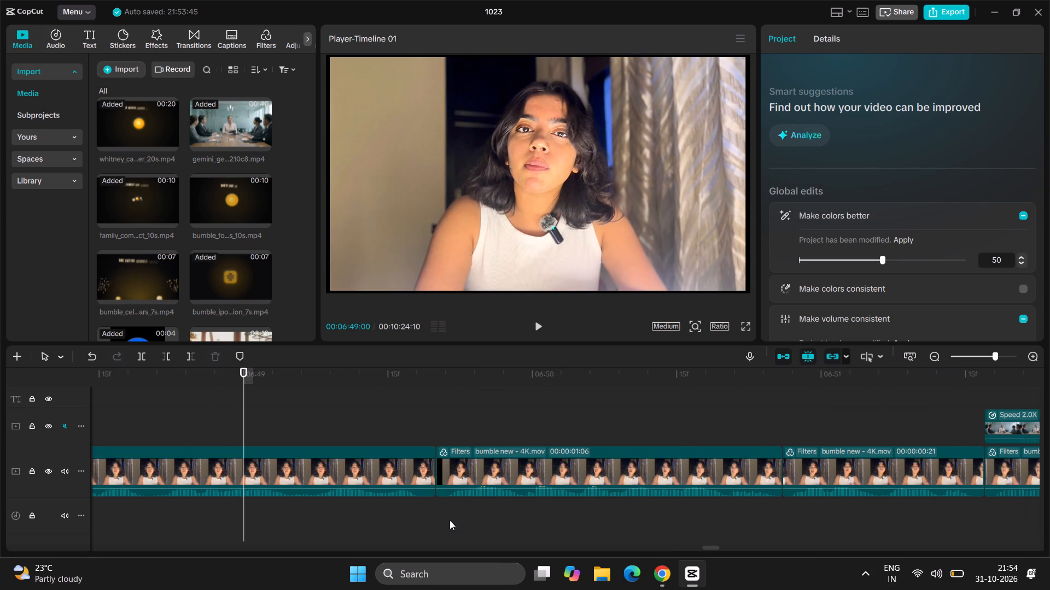
# Review the section from 00:06:49:00 into the 2.0X gemini_generated_video overlay, pausing at 00:06:52:20.
pyautogui.keyDown('ctrl'); pyautogui.scroll(-14, 451, 518); pyautogui.keyUp('ctrl')
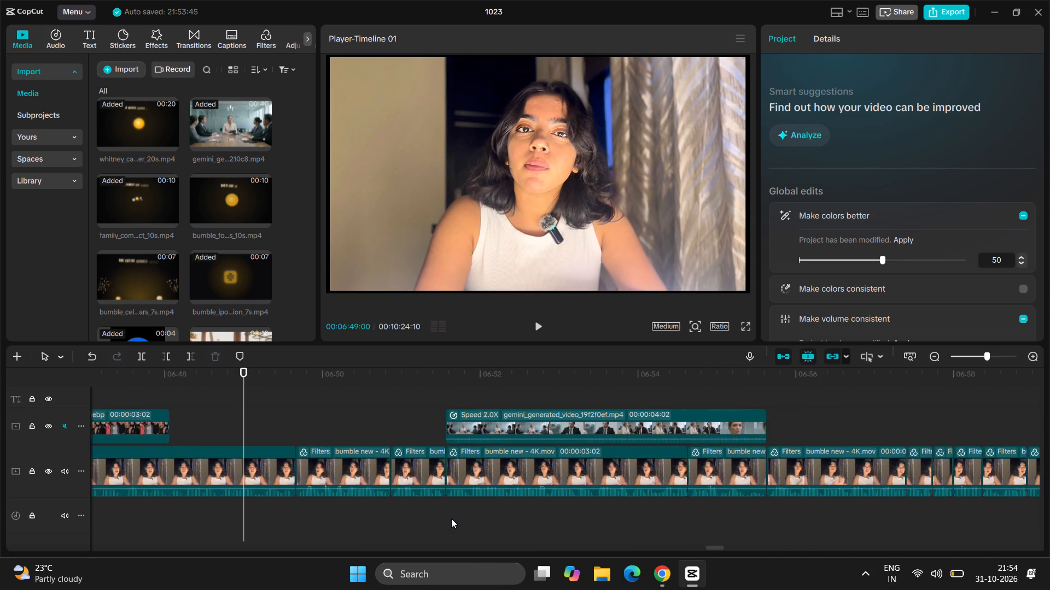
pyautogui.keyDown('ctrl'); pyautogui.scroll(-5, 451, 518); pyautogui.keyUp('ctrl')
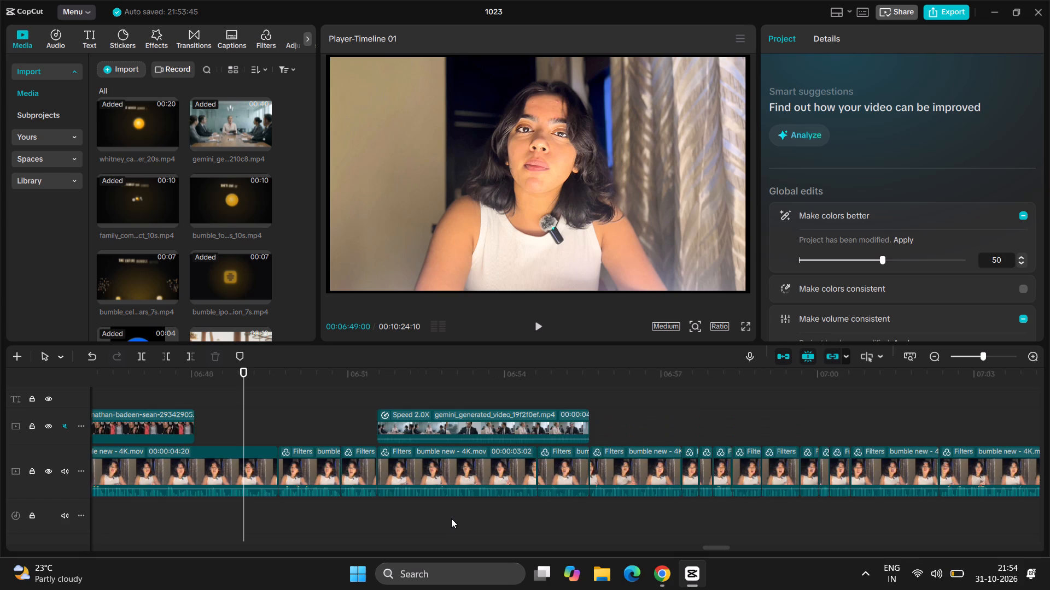
pyautogui.keyDown('ctrl'); pyautogui.scroll(-2, 451, 518); pyautogui.keyUp('ctrl')
pyautogui.keyDown('ctrl'); pyautogui.scroll(2, 451, 518); pyautogui.keyUp('ctrl')
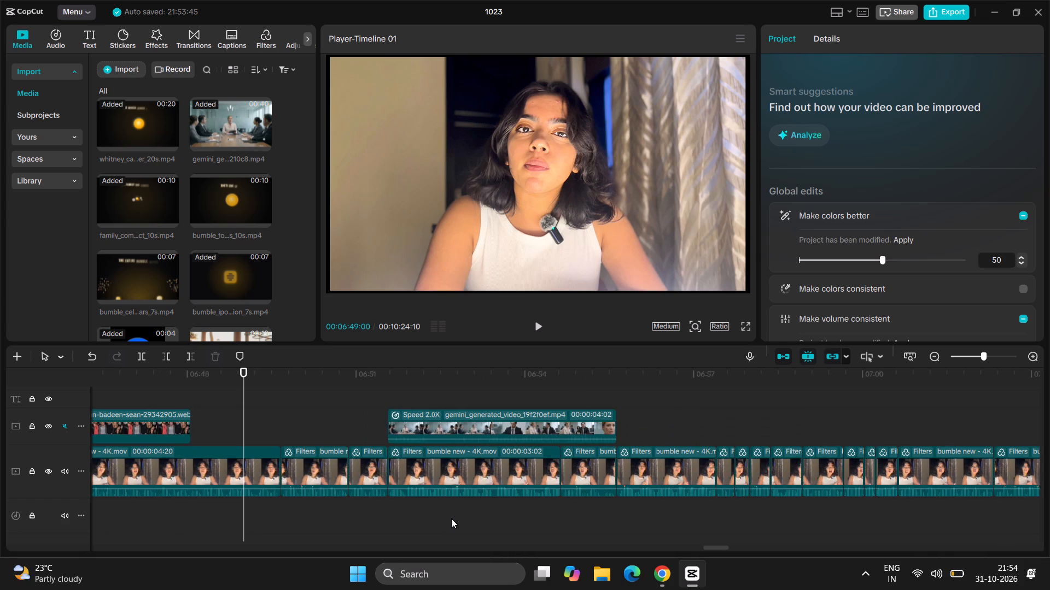
pyautogui.press('space')
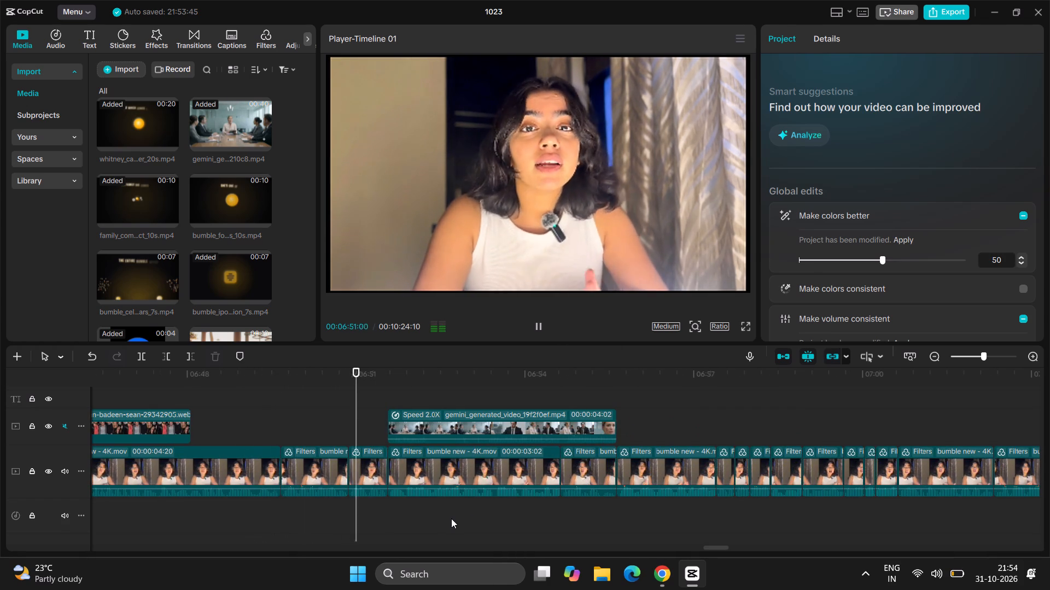
pyautogui.press('space')
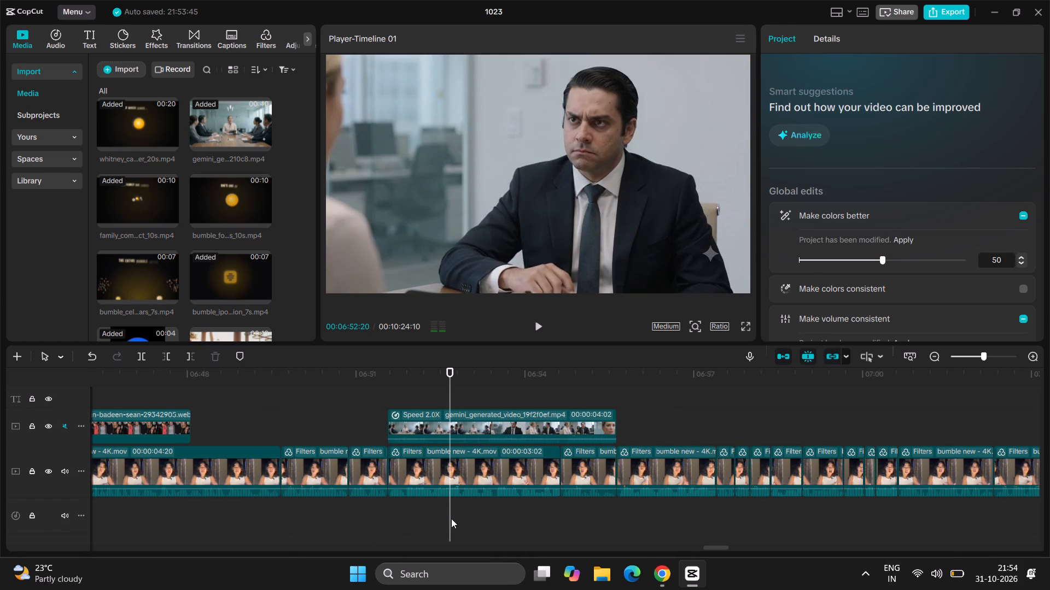
# Go back to 00:04:34:01 and review the uncovered bumble new cut between the bumble_marketing_takeaways and Screenshot 2026-10-24 084458.png overlays.
pyautogui.hscroll(2, 268, 511)
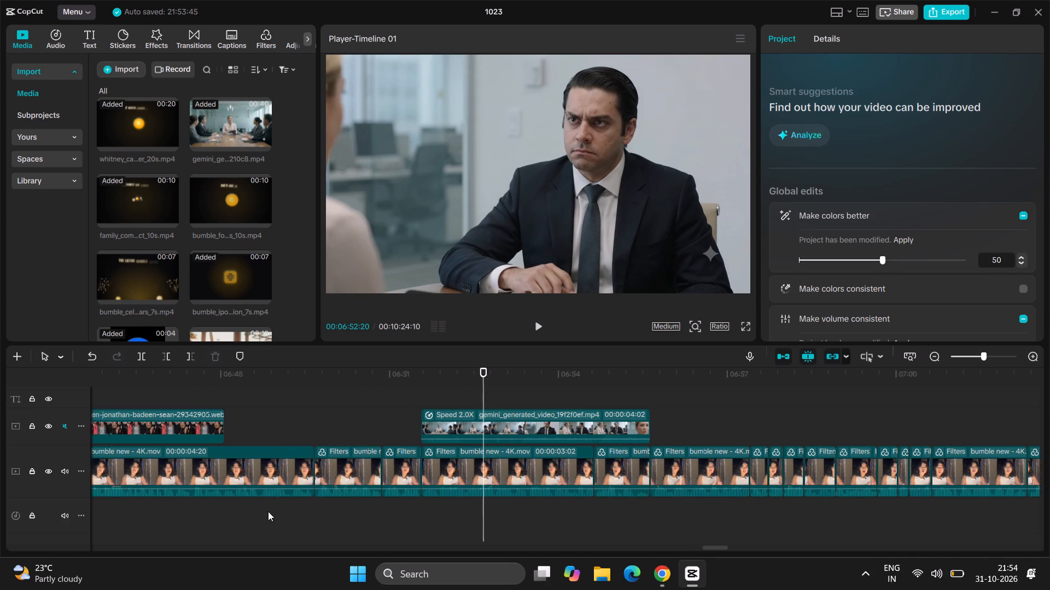
pyautogui.hscroll(2, 268, 511)
pyautogui.scroll(-1, 268, 511)
pyautogui.hscroll(1, 268, 511)
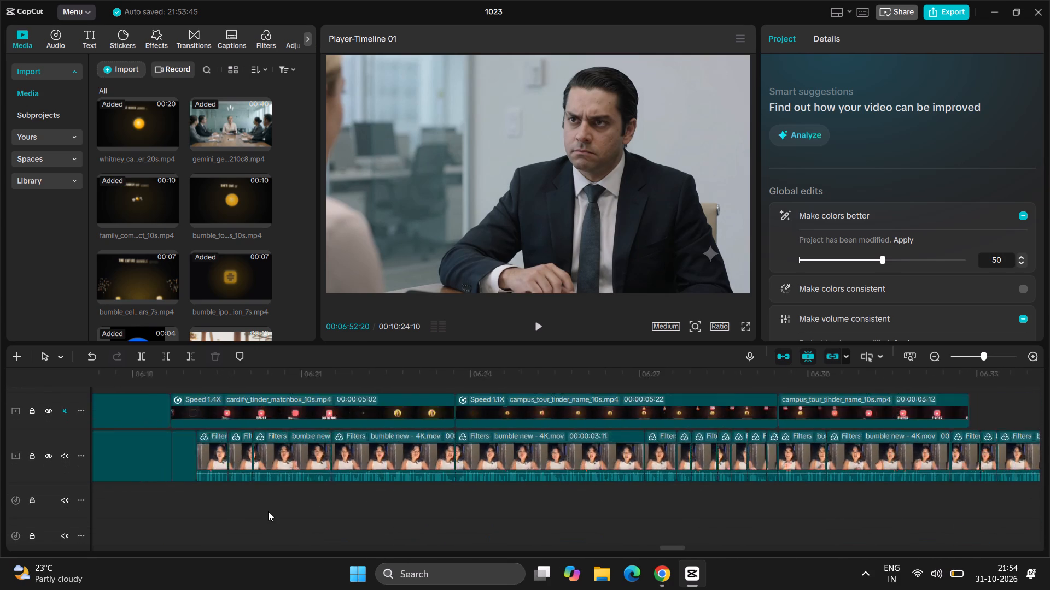
pyautogui.hscroll(4, 268, 511)
pyautogui.hscroll(-2, 268, 511)
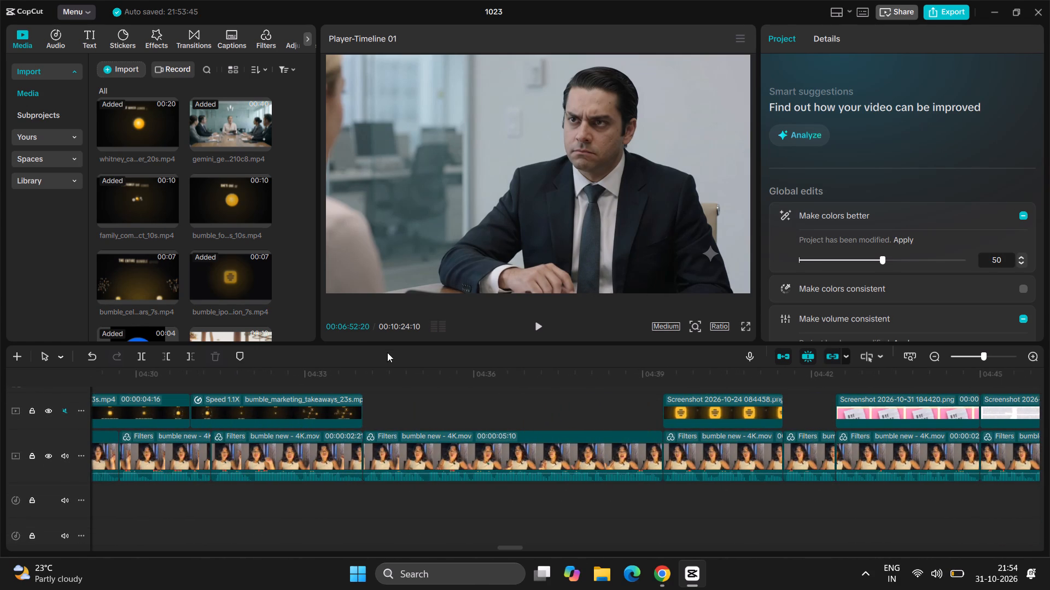
pyautogui.click(371, 377)
pyautogui.moveTo(371, 377); pyautogui.dragTo(363, 382)
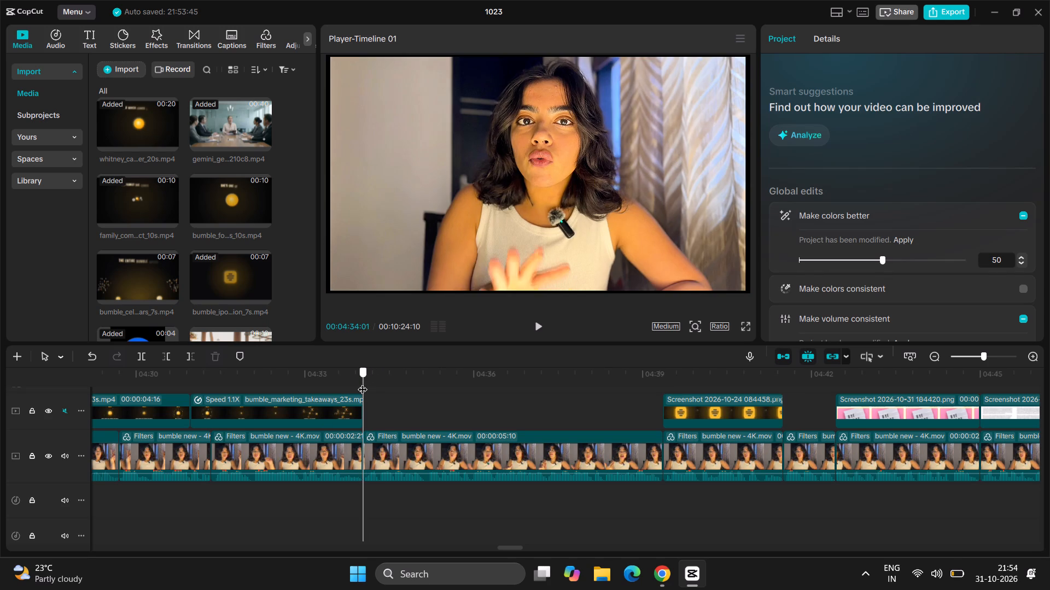
pyautogui.moveTo(363, 382); pyautogui.dragTo(364, 382)
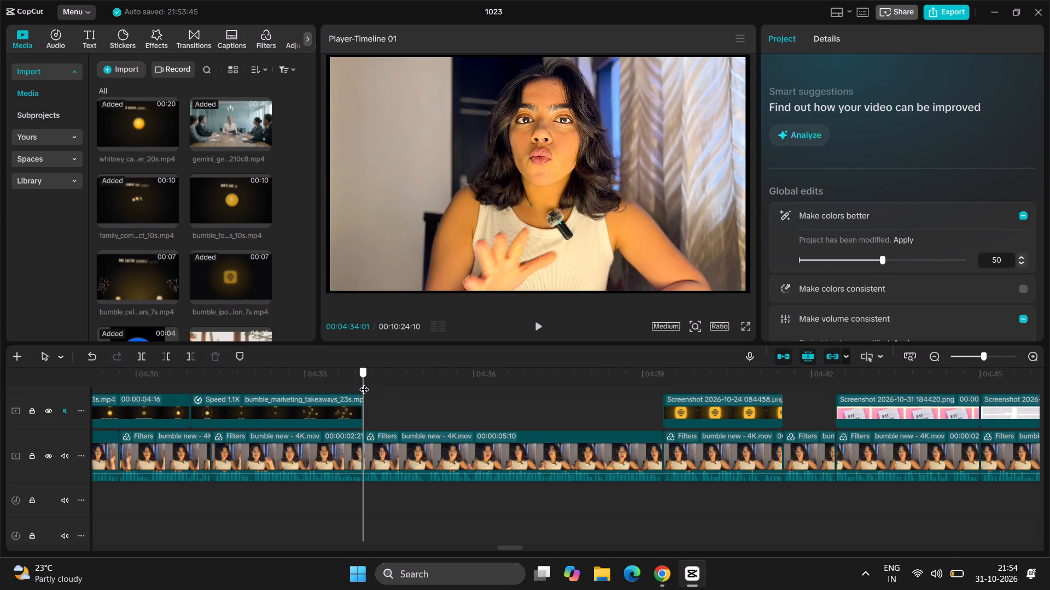
pyautogui.moveTo(364, 382); pyautogui.dragTo(364, 382)
pyautogui.press('space')
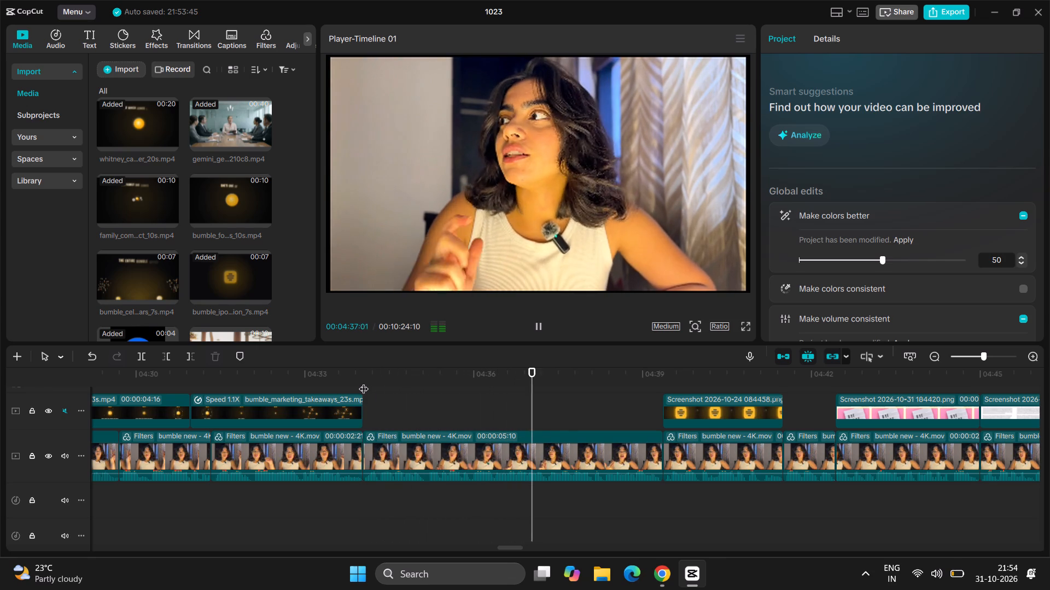
pyautogui.press('space')
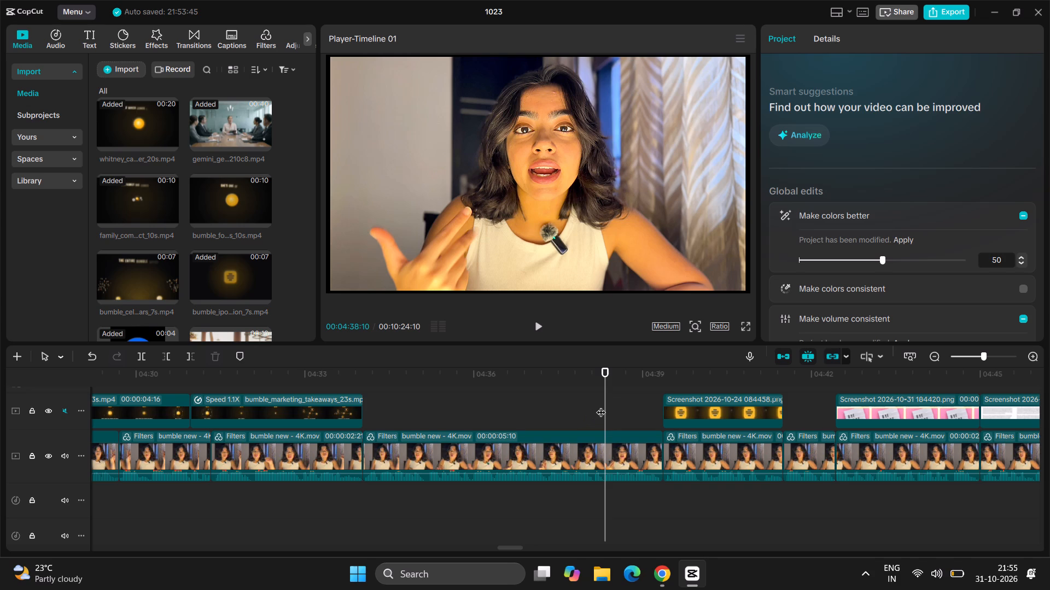
pyautogui.moveTo(601, 405); pyautogui.dragTo(386, 446)
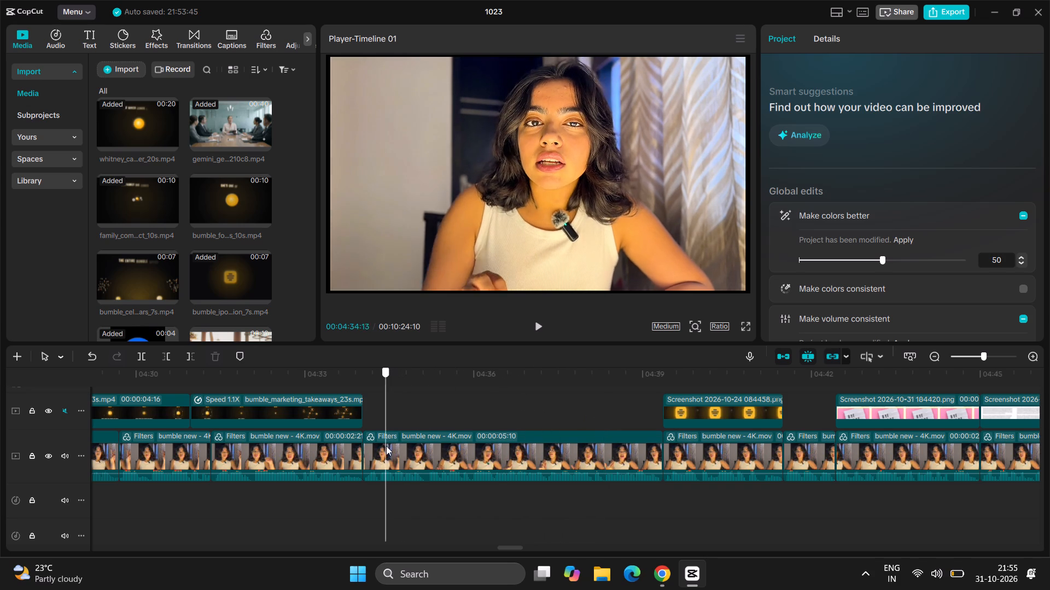
pyautogui.moveTo(386, 446); pyautogui.dragTo(552, 463)
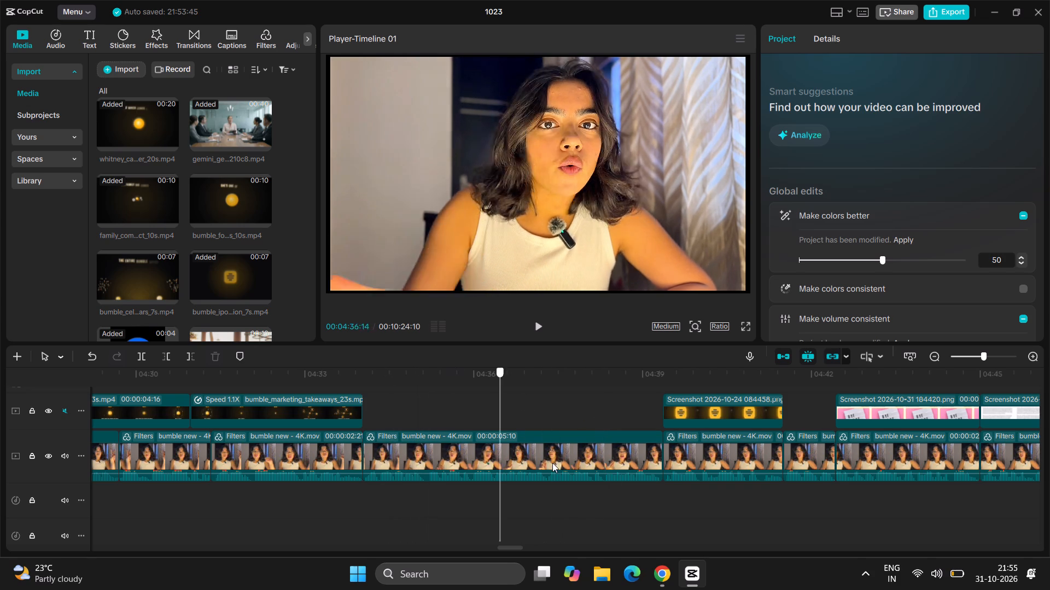
# Review the uncovered bumble new cuts from the letter screenshot's end at 00:04:49:24 towards the gemini_generated_video_4793fbd3 overlay, pausing at 00:04:56:07.
pyautogui.moveTo(552, 463); pyautogui.dragTo(1025, 528)
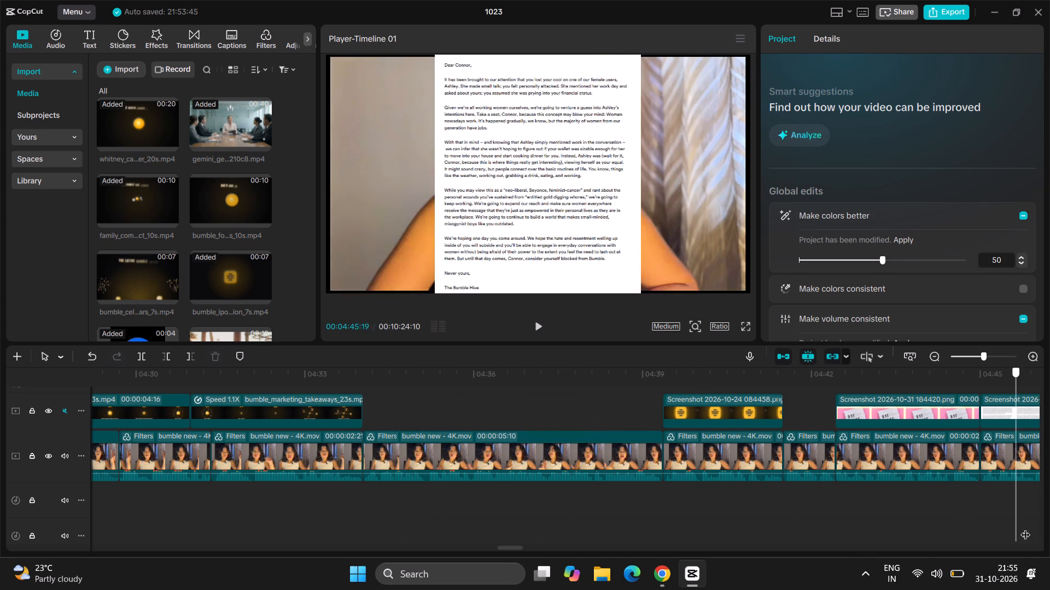
pyautogui.moveTo(1025, 528); pyautogui.dragTo(545, 477)
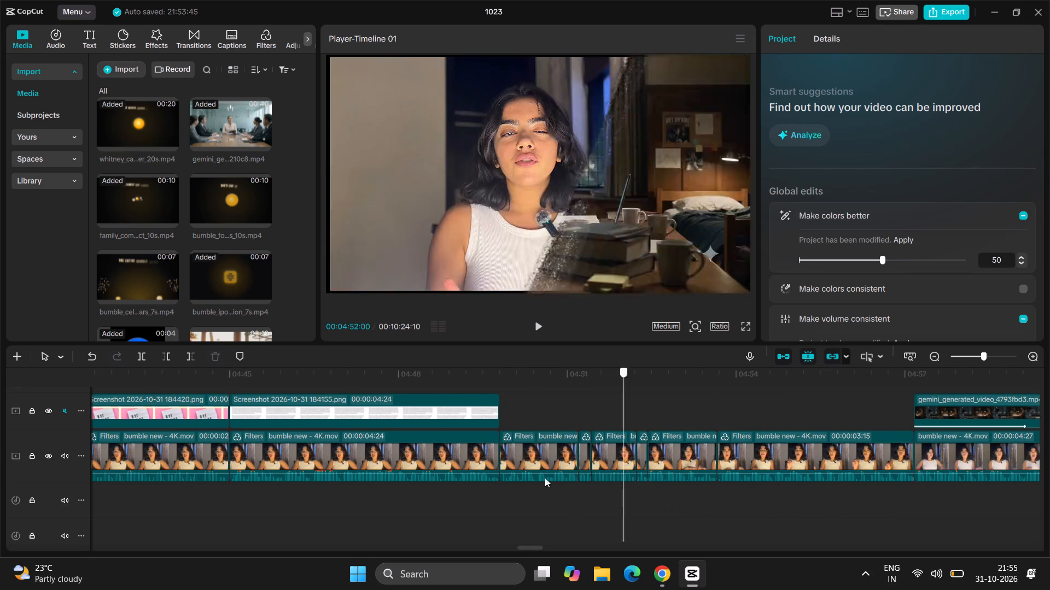
pyautogui.moveTo(545, 477); pyautogui.dragTo(503, 491)
pyautogui.press('space')
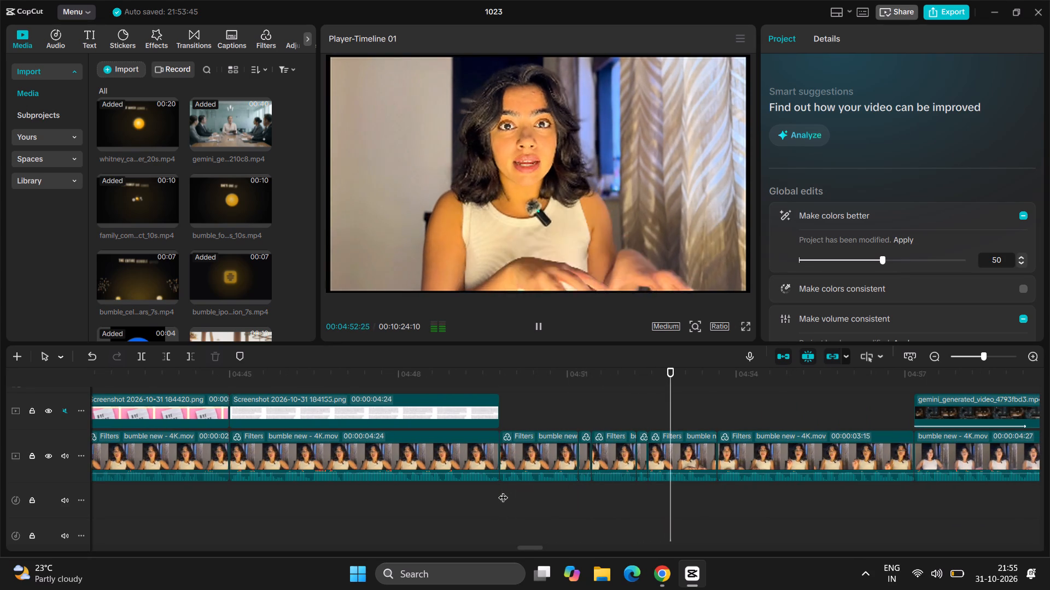
pyautogui.press('space')
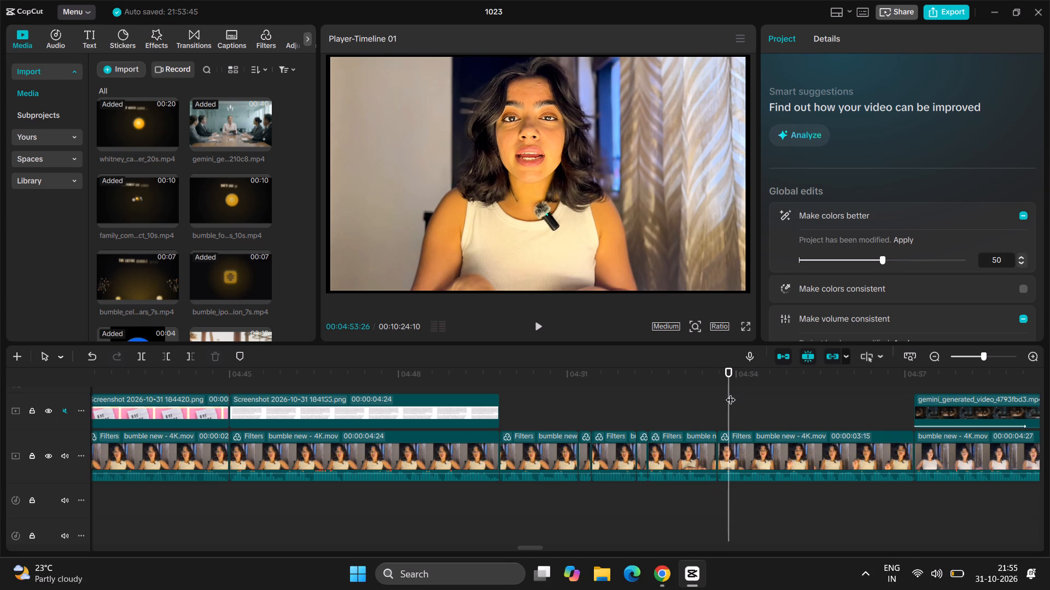
pyautogui.moveTo(728, 393); pyautogui.dragTo(545, 456)
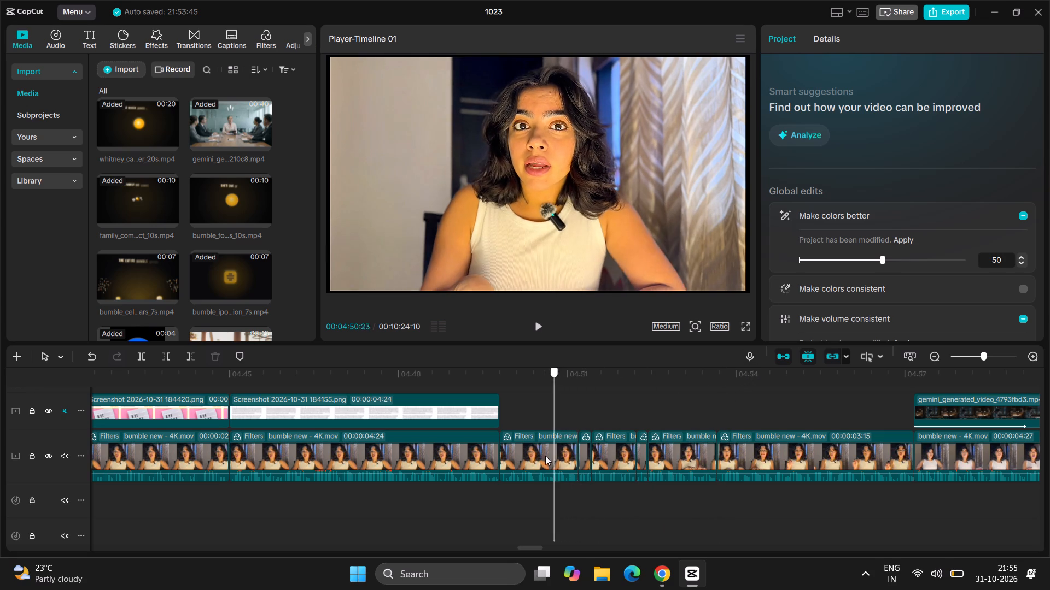
pyautogui.moveTo(545, 456); pyautogui.dragTo(498, 516)
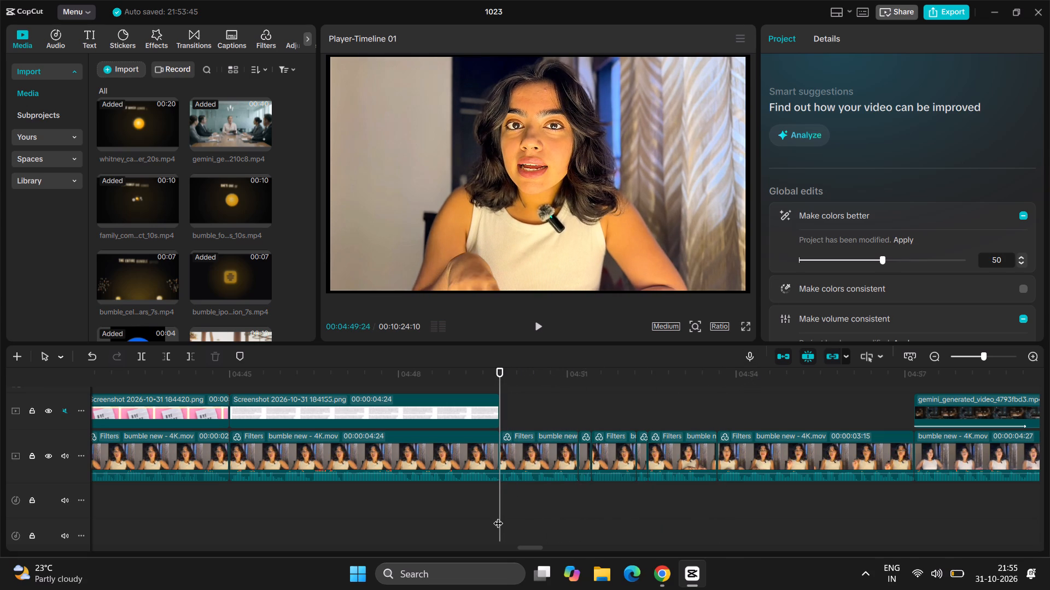
pyautogui.press('space')
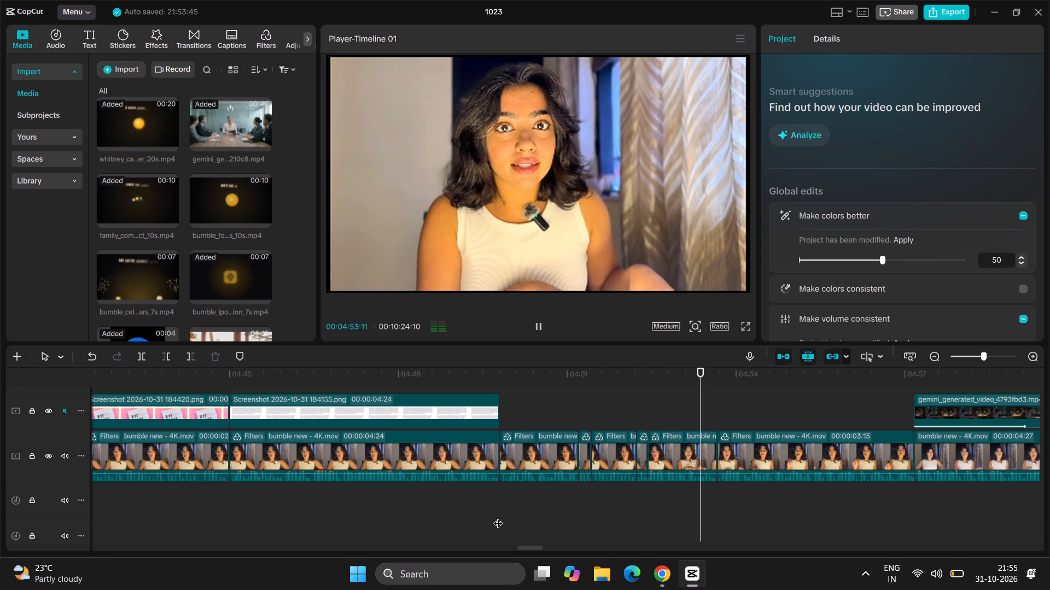
pyautogui.press('space')
pyautogui.press('space')
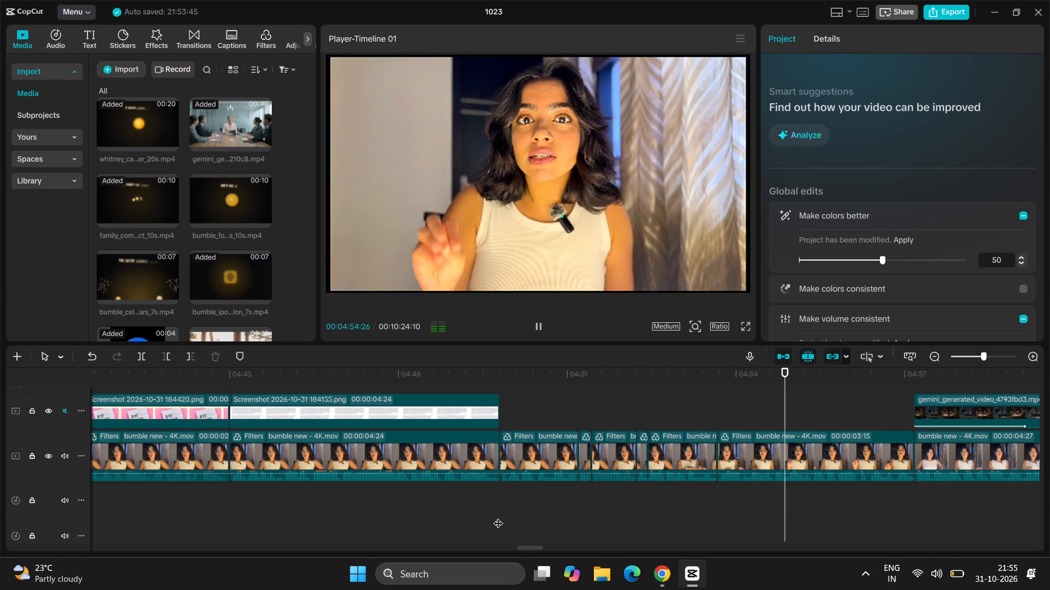
pyautogui.press('space')
pyautogui.press('space')
pyautogui.press('space')
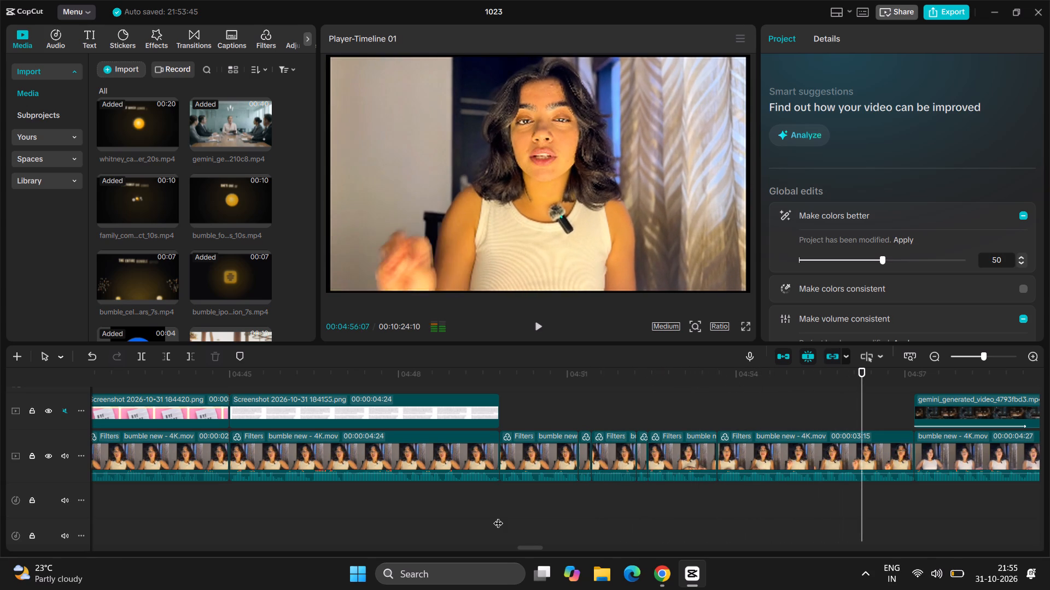